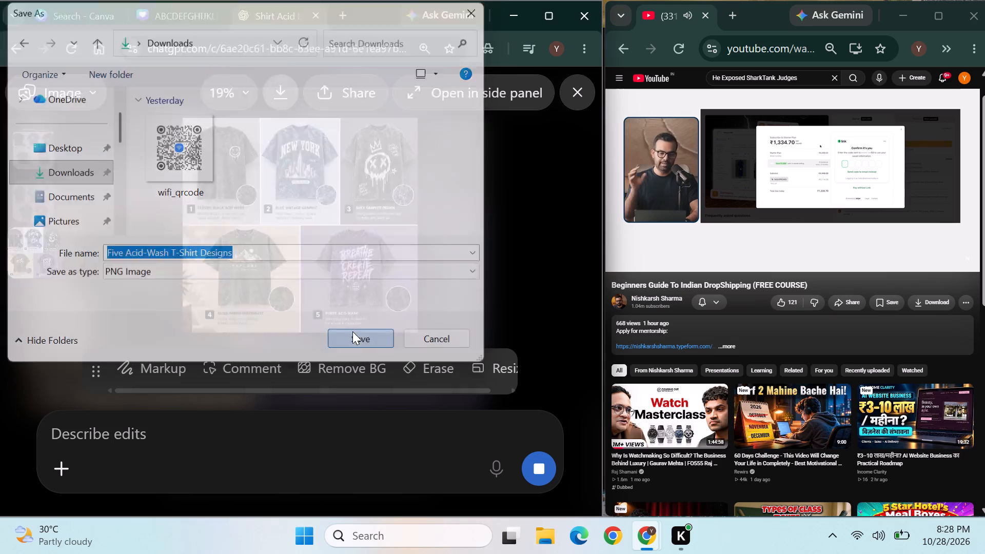
click(572, 219)
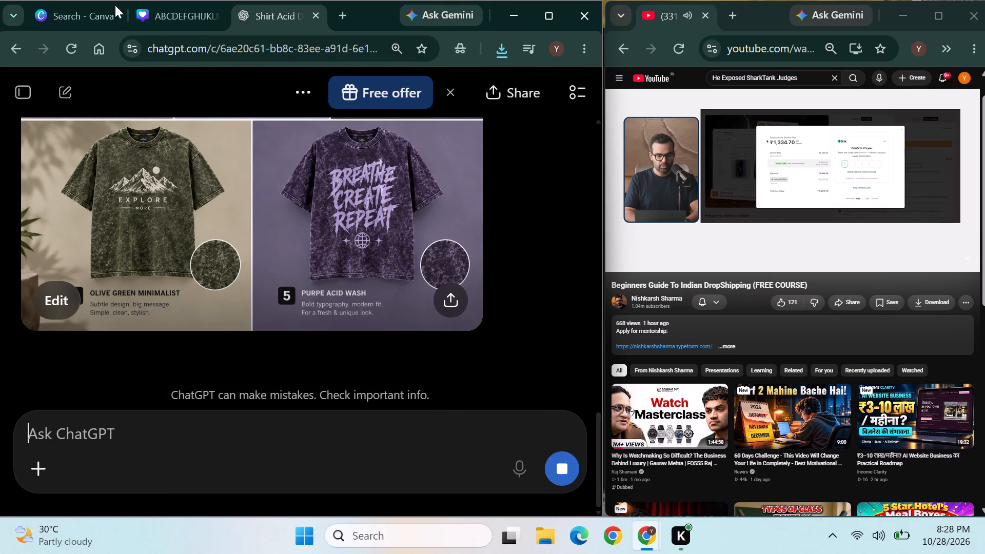
Switch to the open Canva design and close the ChatGPT conversation.
click(166, 22)
click(316, 17)
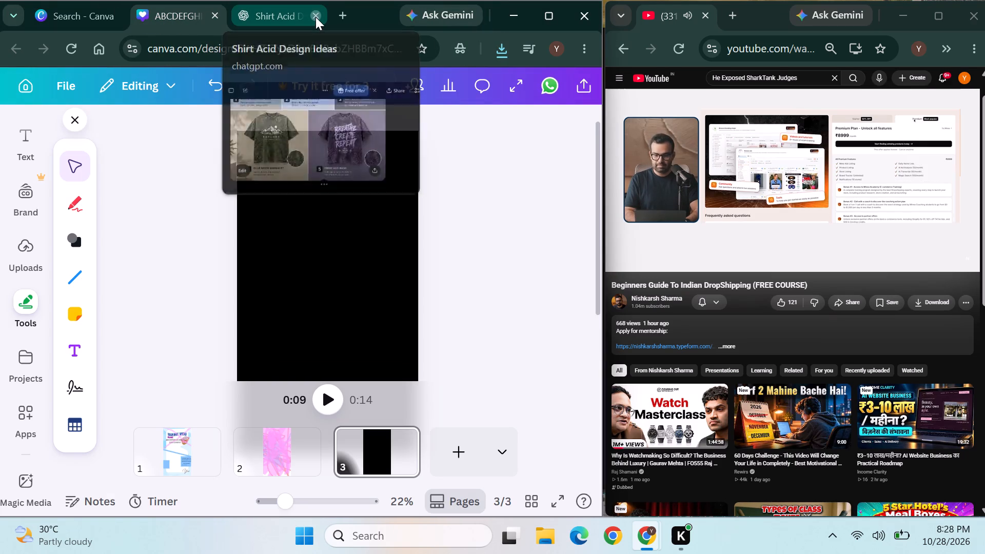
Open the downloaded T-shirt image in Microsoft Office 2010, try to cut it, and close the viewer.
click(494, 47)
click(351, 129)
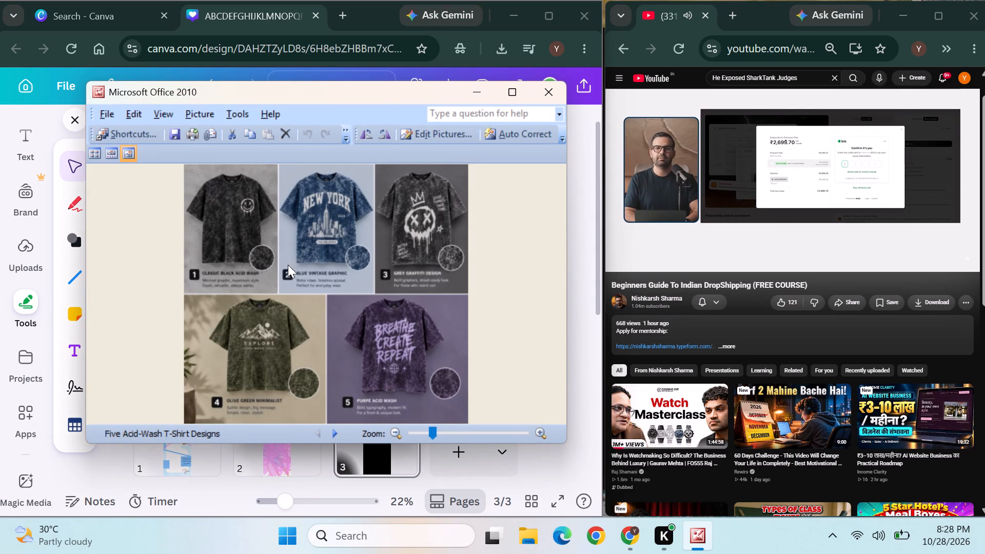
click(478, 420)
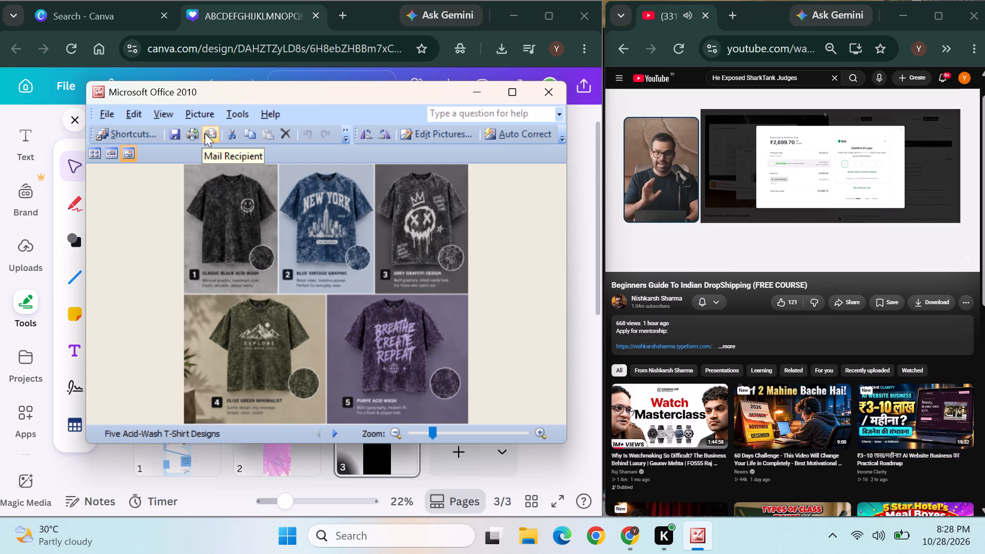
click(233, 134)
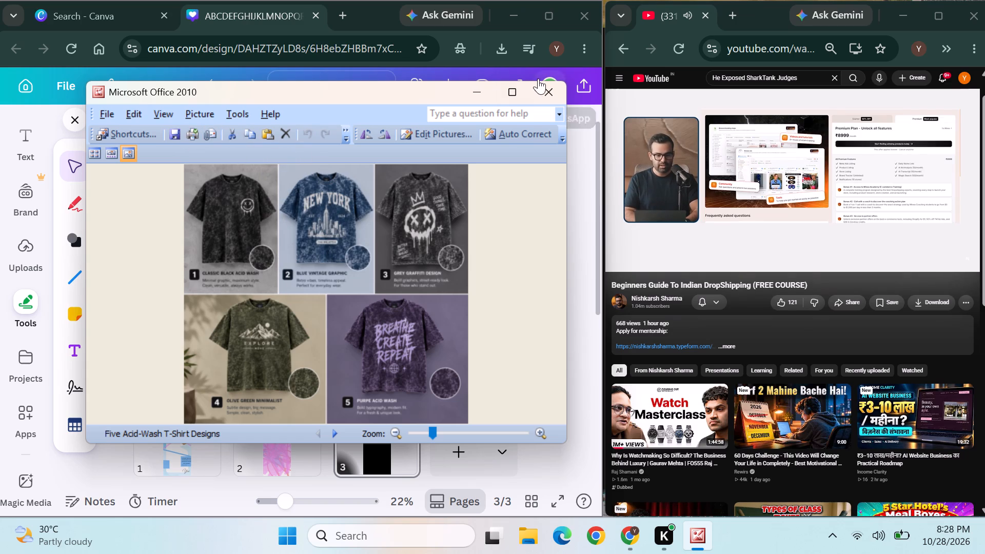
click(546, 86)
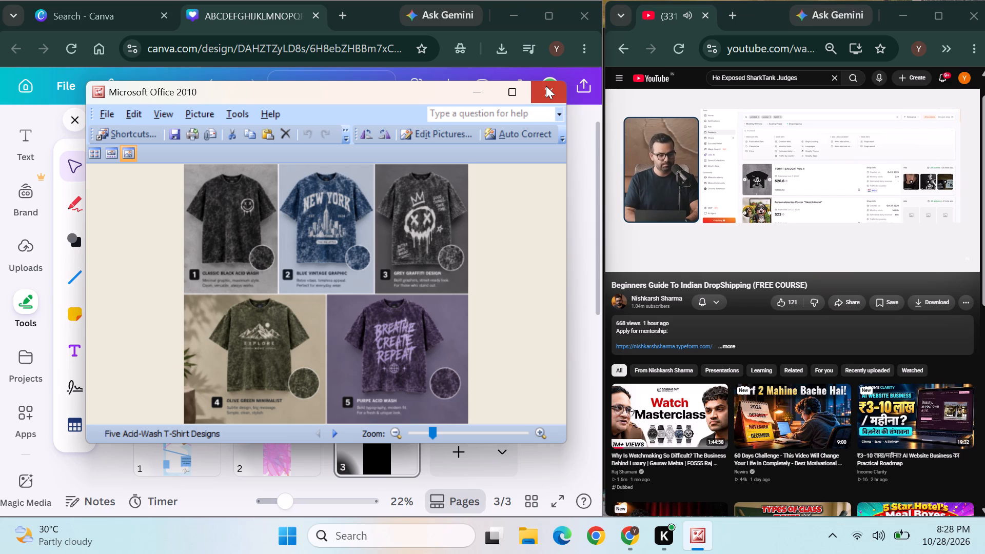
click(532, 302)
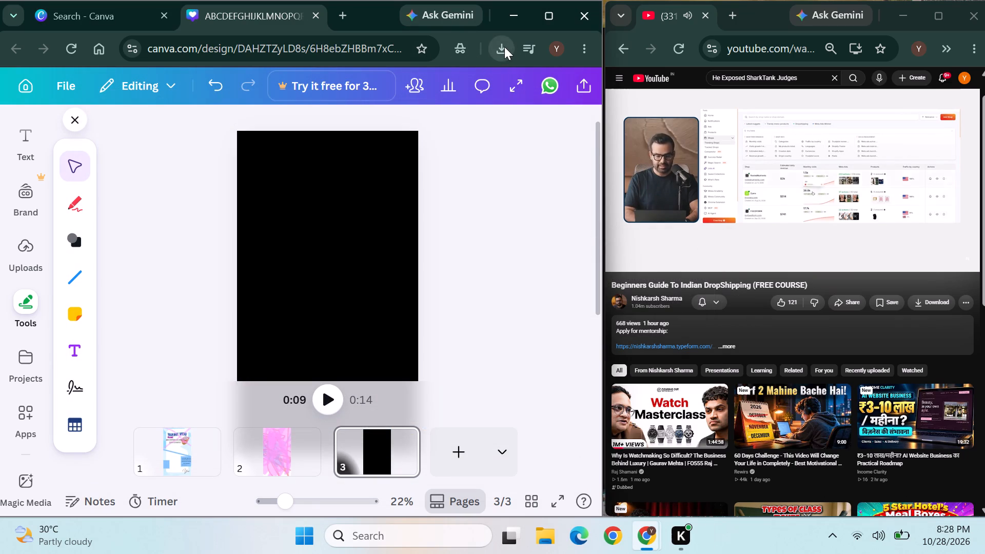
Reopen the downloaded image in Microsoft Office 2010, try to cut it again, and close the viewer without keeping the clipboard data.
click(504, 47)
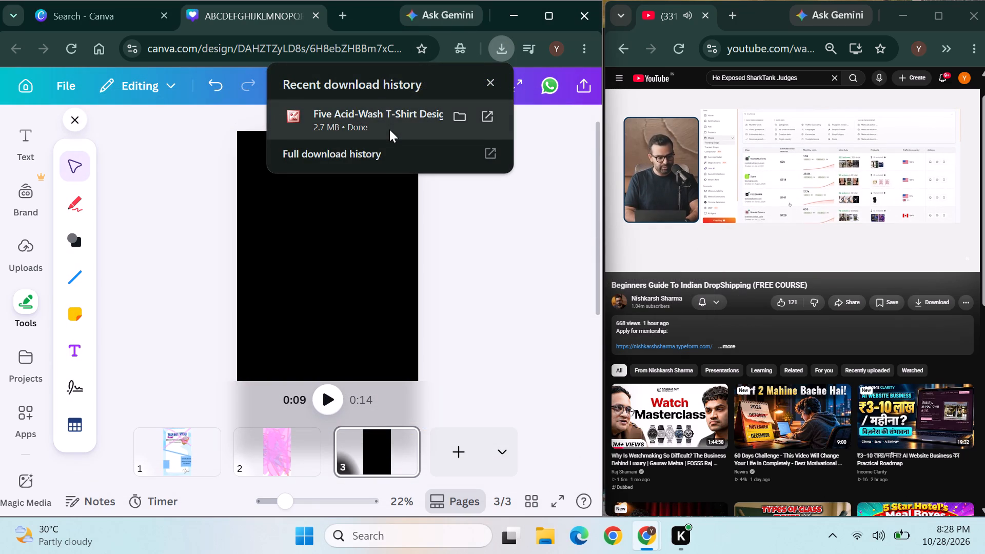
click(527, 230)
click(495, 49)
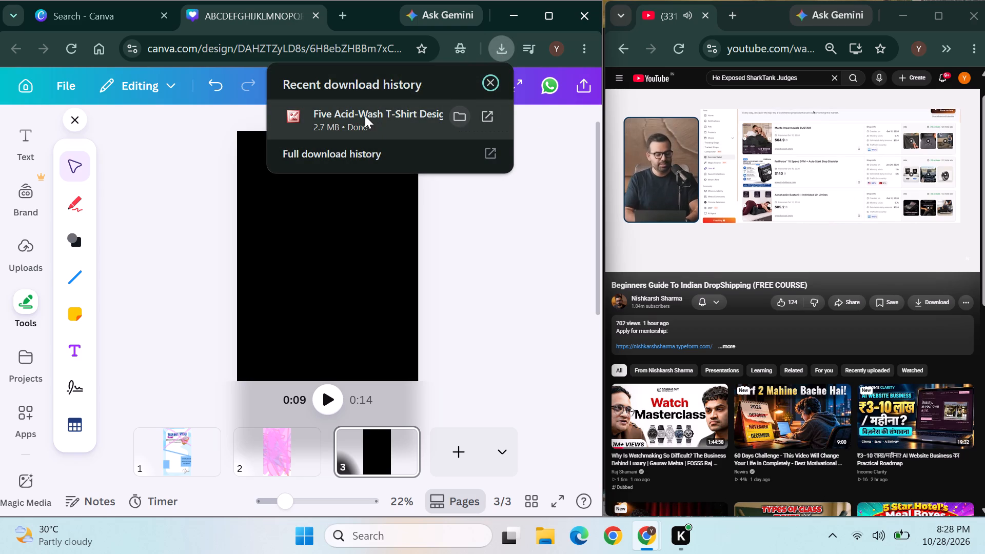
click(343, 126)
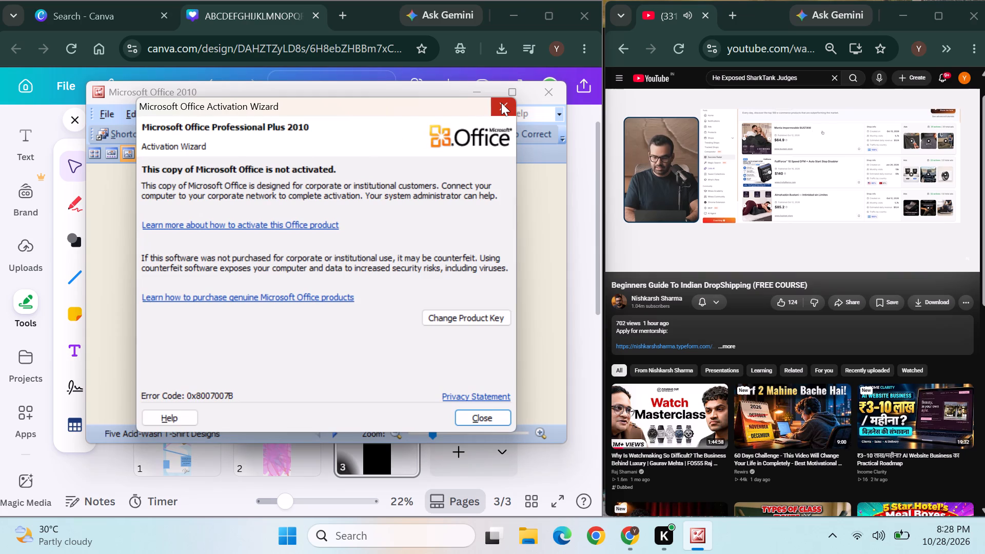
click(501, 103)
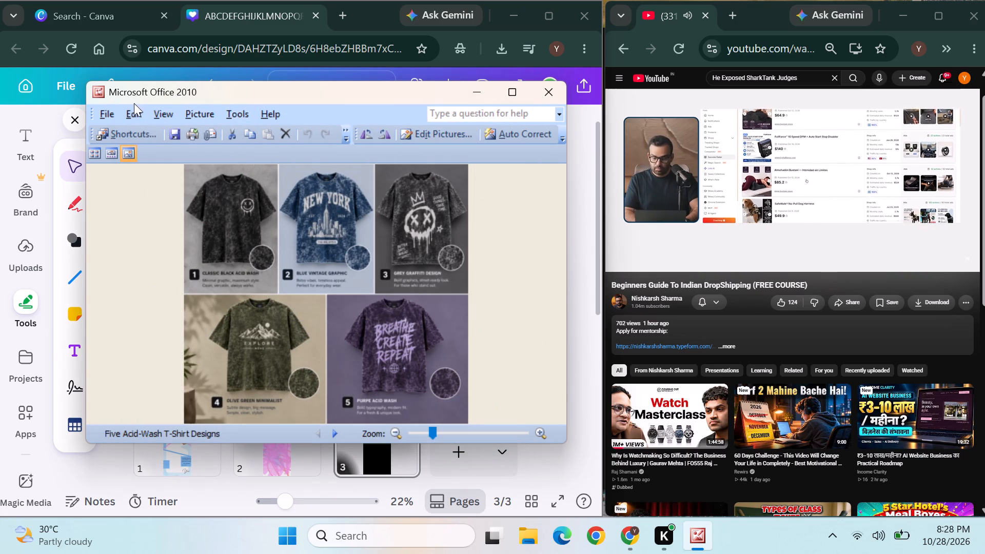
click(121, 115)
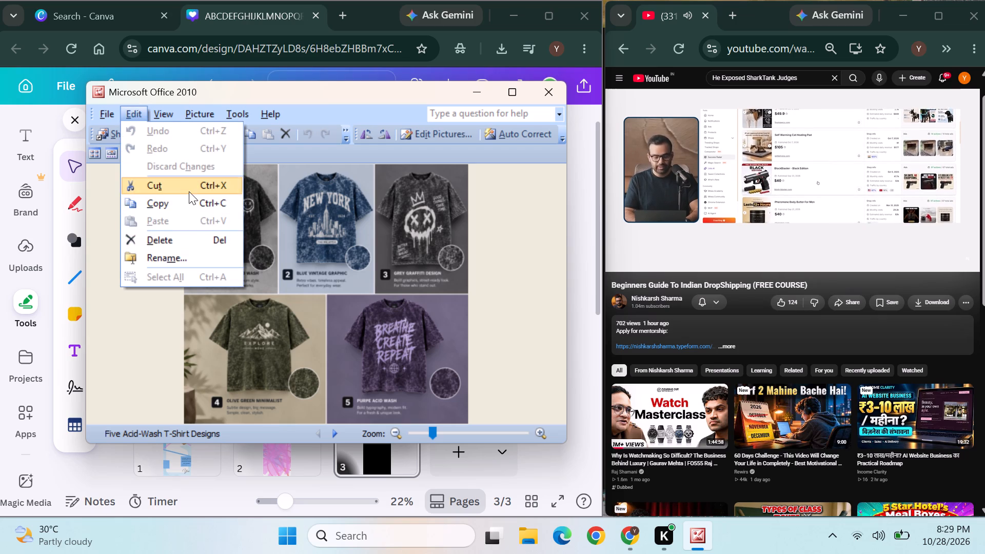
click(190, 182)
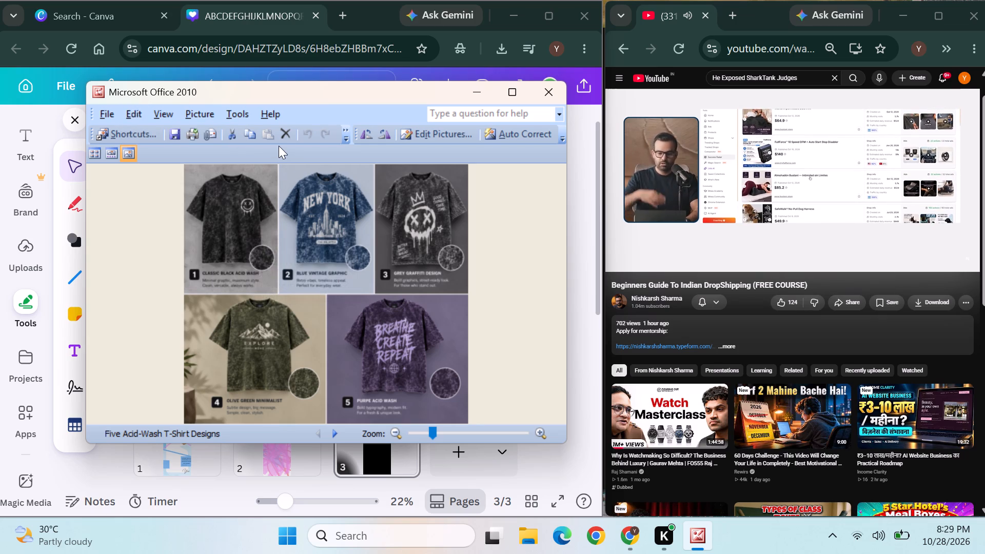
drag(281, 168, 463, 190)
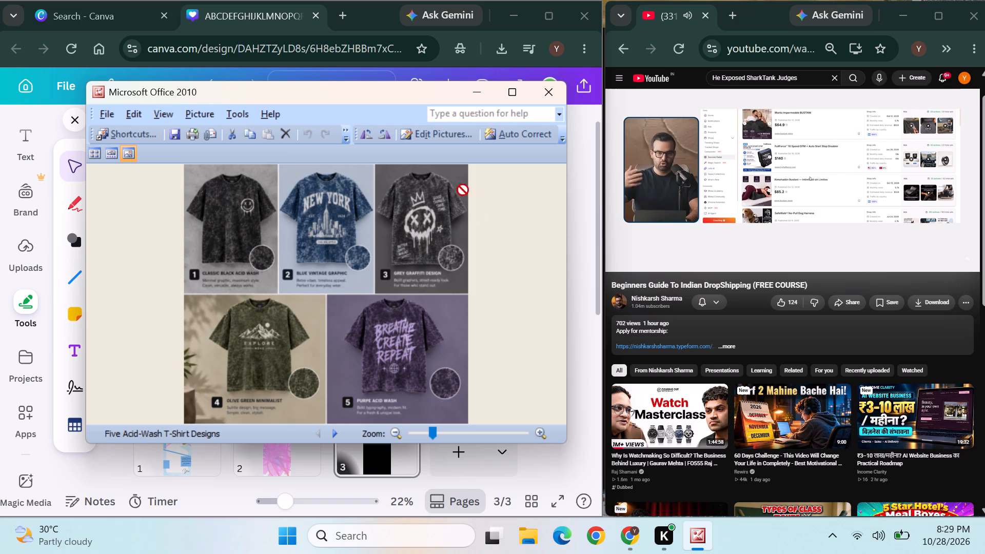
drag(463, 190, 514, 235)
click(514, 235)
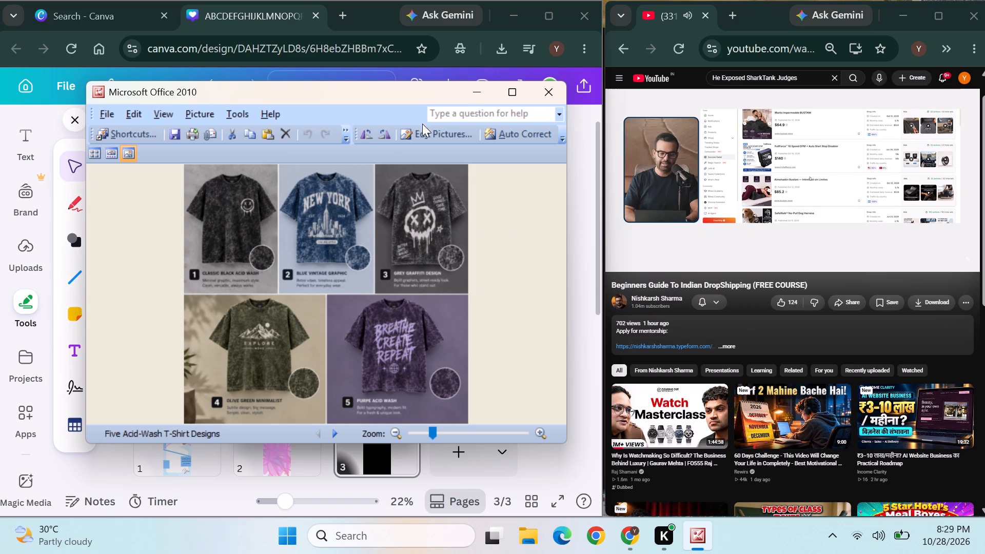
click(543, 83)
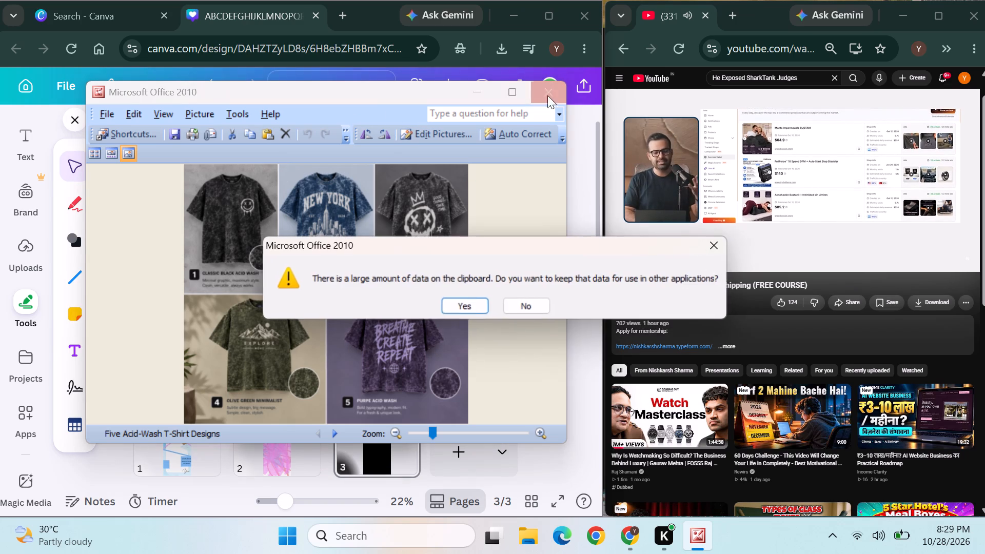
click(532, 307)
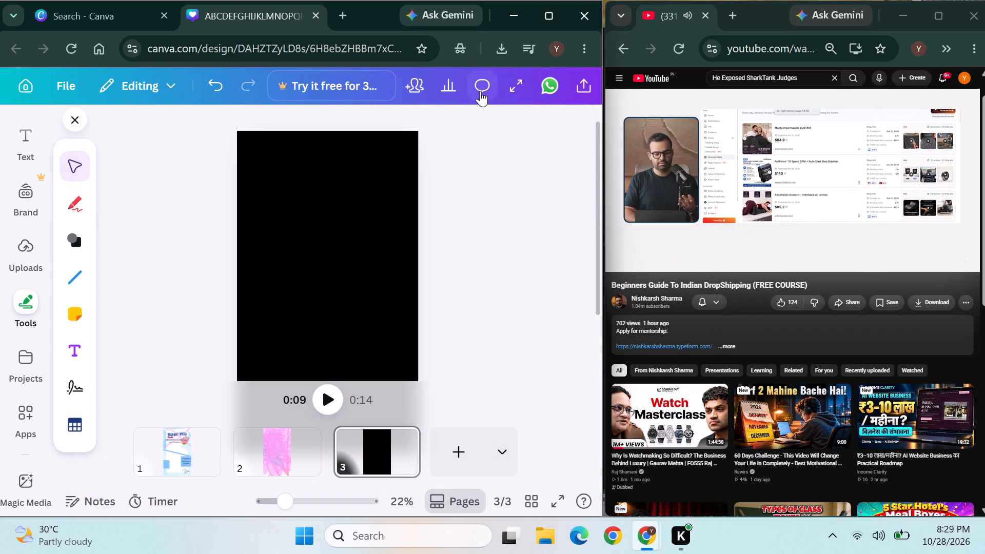
Place the downloaded Five Acid-Wash T-Shirt Designs image on the black page 3 of the Canva design.
click(494, 50)
drag(415, 122, 363, 268)
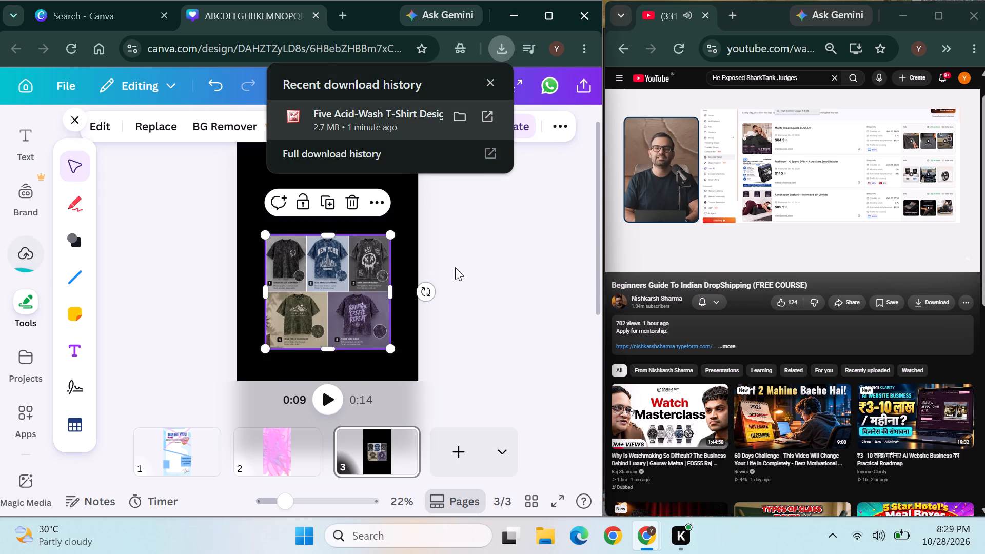
Enlarge the T-shirt image beyond the page edges until the Classic Black Acid Wash shirt fills about two thirds of the page width.
drag(269, 234, 256, 169)
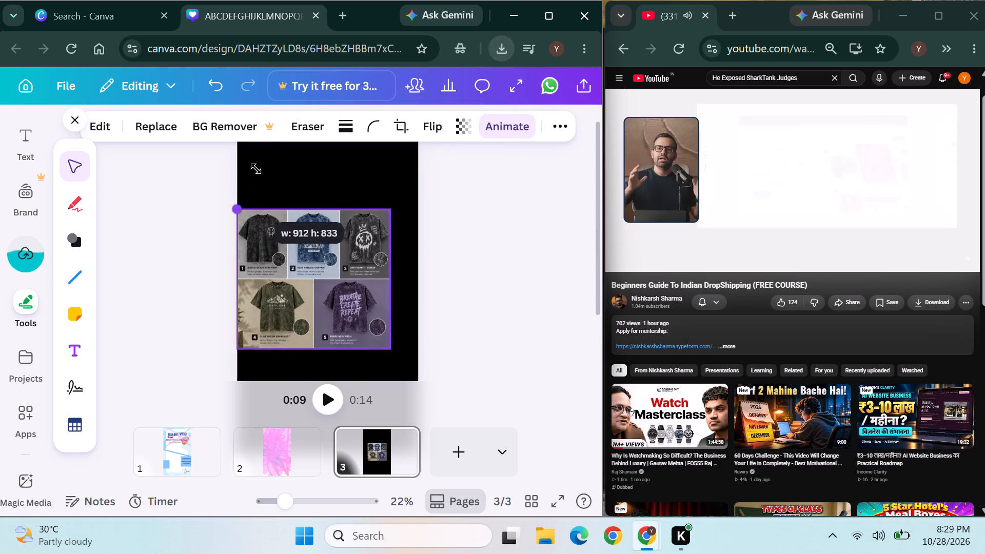
drag(256, 169, 314, 119)
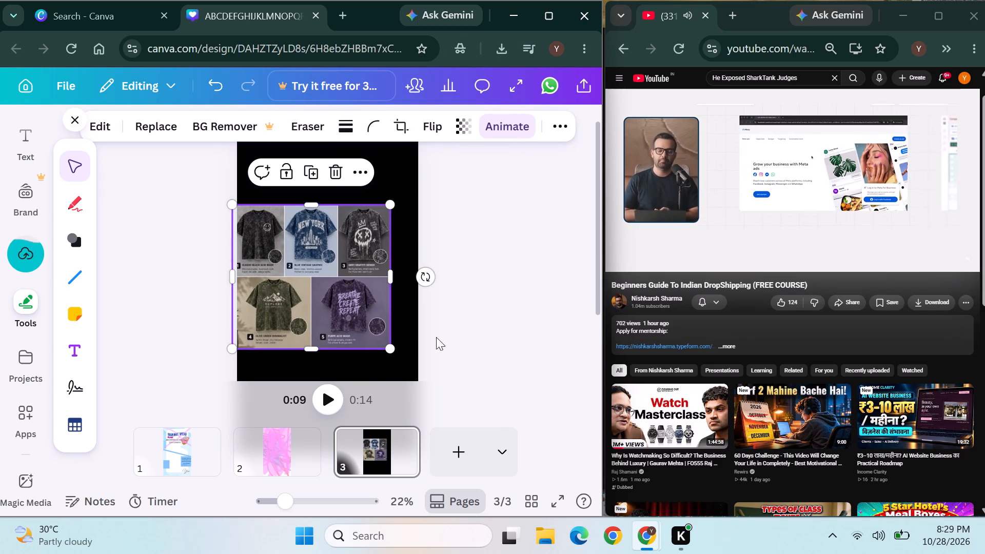
drag(384, 348, 598, 328)
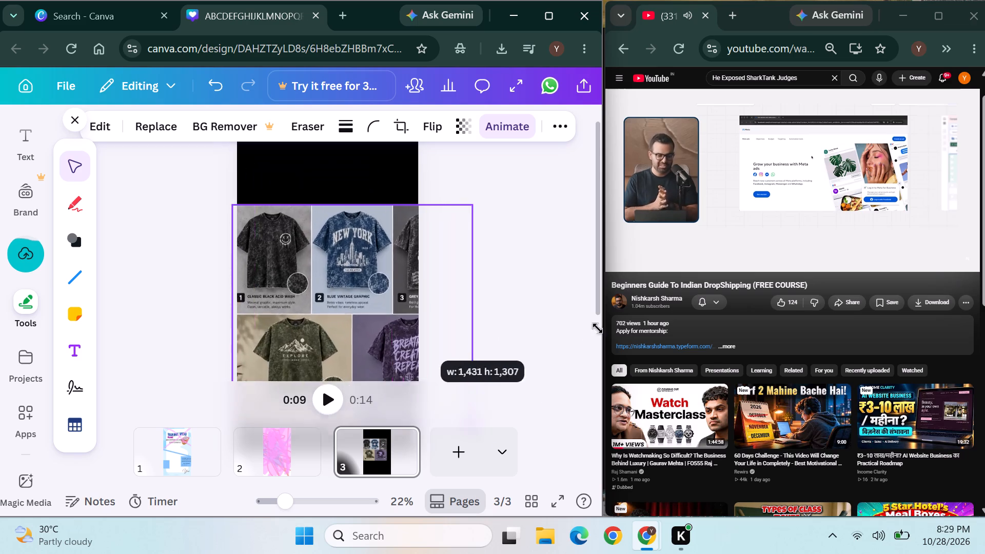
drag(598, 328, 842, 327)
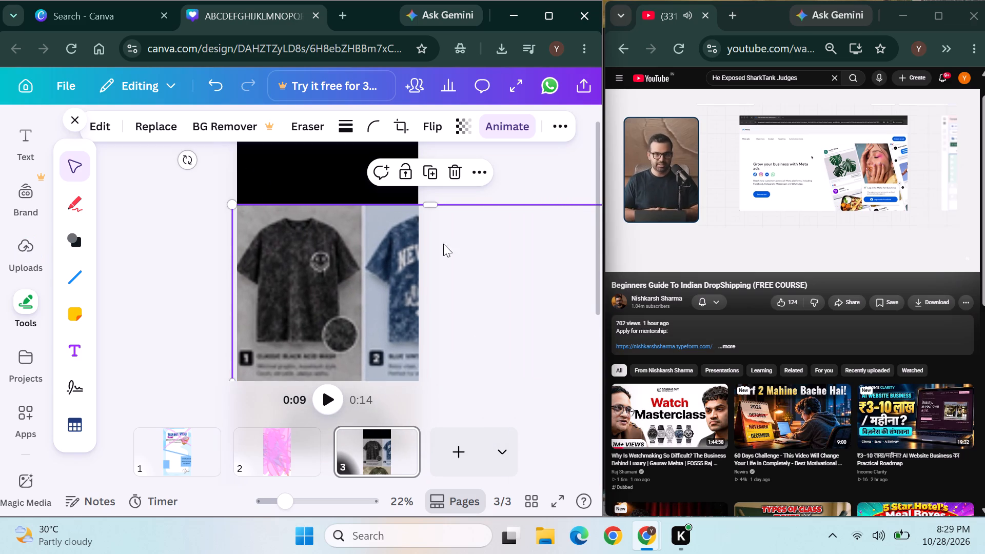
Move the enlarged image so the Classic Black Acid Wash shirt's panel sits against the right edge of page 3, with the other shirts off the page's side.
drag(352, 261, 346, 206)
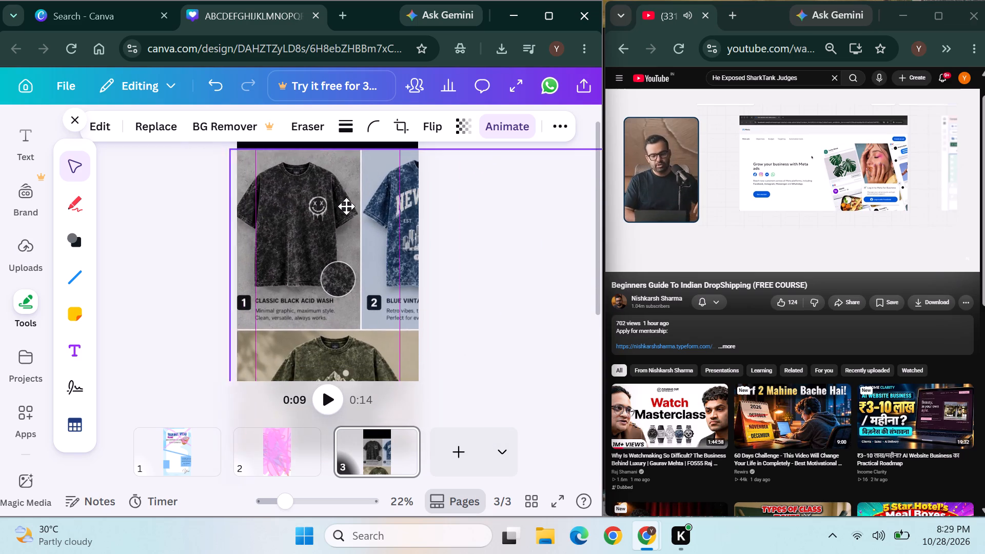
drag(346, 206, 353, 193)
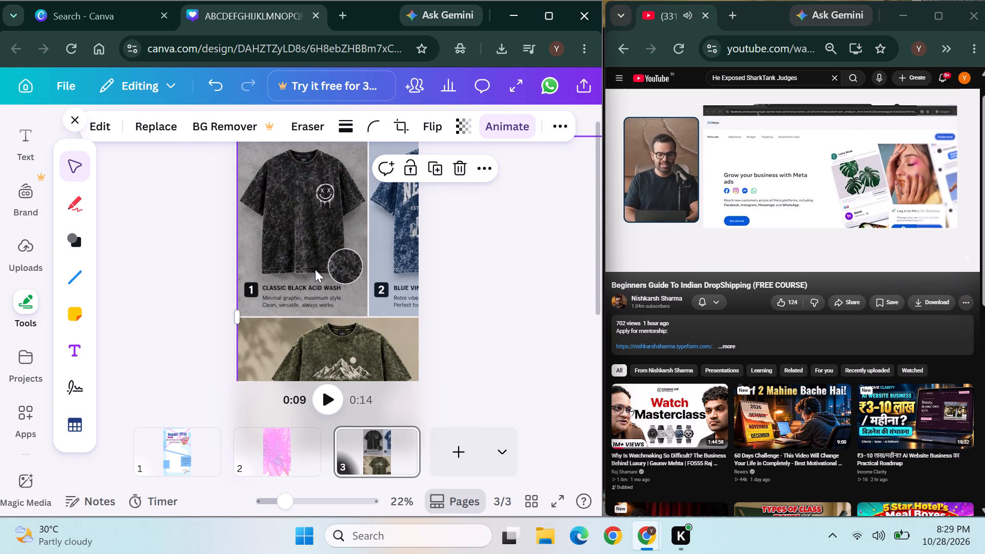
drag(354, 241, 384, 324)
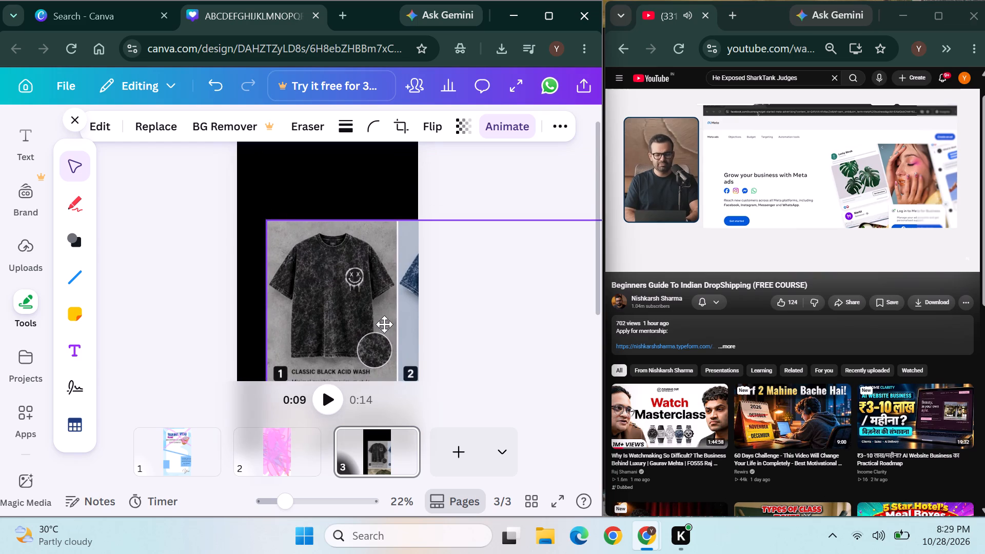
drag(384, 324, 402, 325)
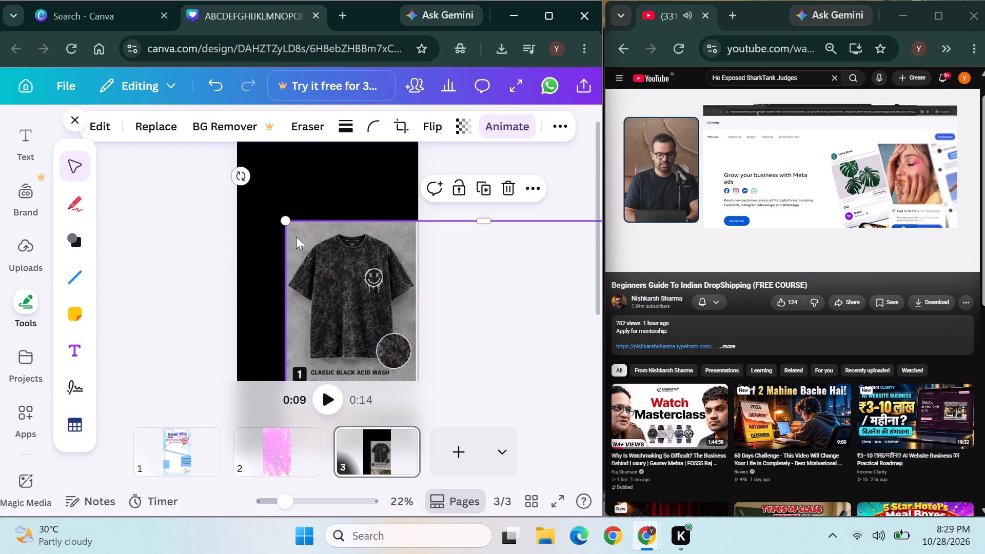
drag(596, 195, 591, 175)
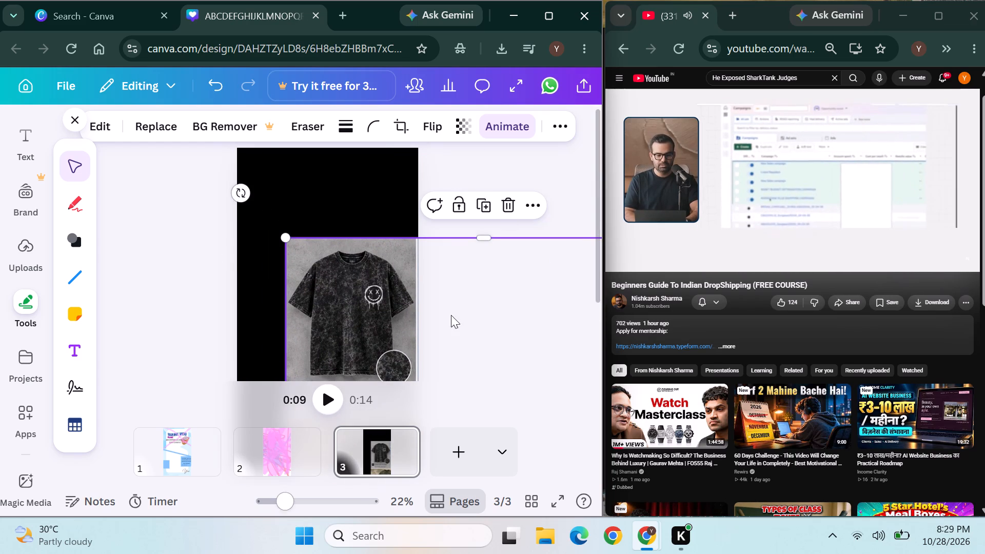
Enlarge the T-shirt image and shift it so the Classic Black Acid Wash panel spans most of page 3, against the page's right edge.
click(209, 328)
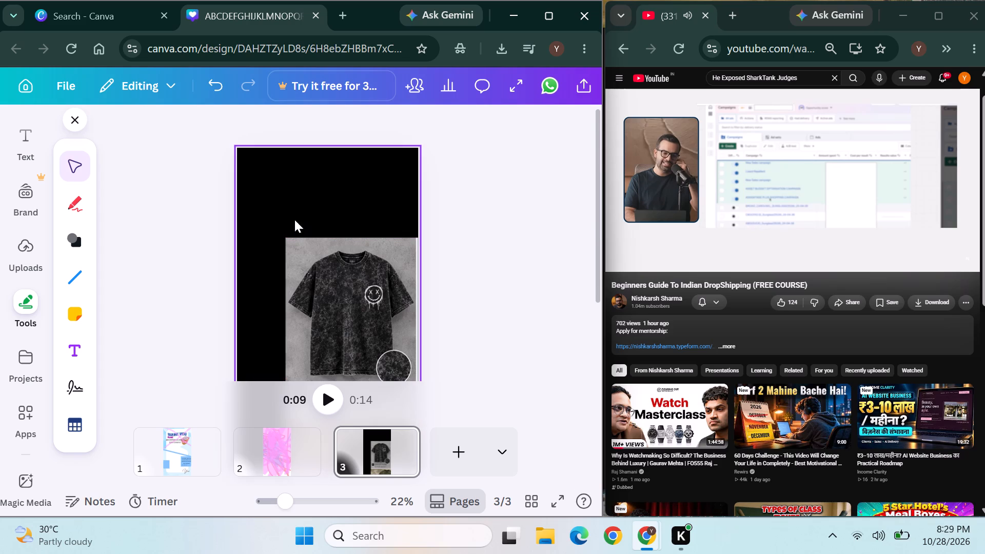
click(294, 247)
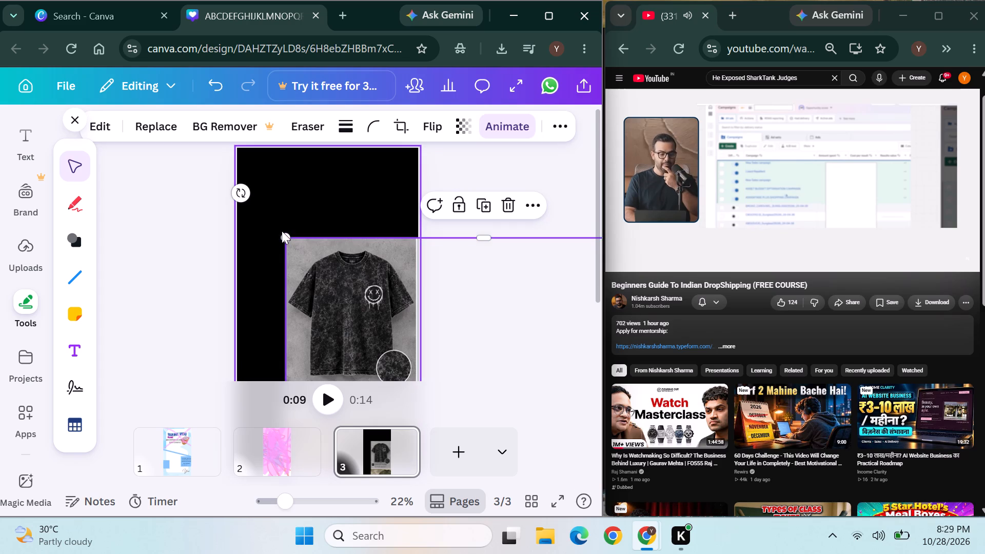
drag(287, 238, 269, 138)
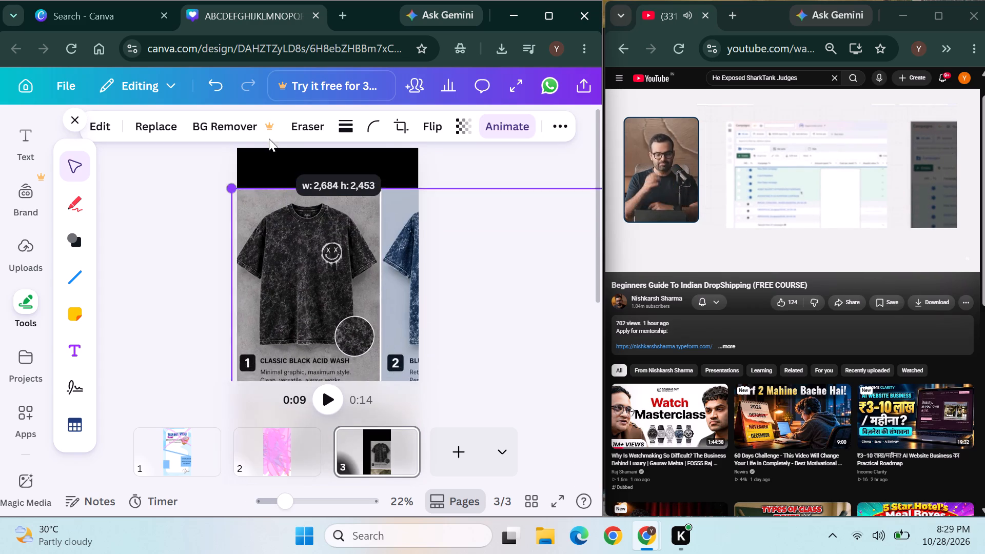
drag(269, 138, 243, 97)
click(95, 233)
click(139, 242)
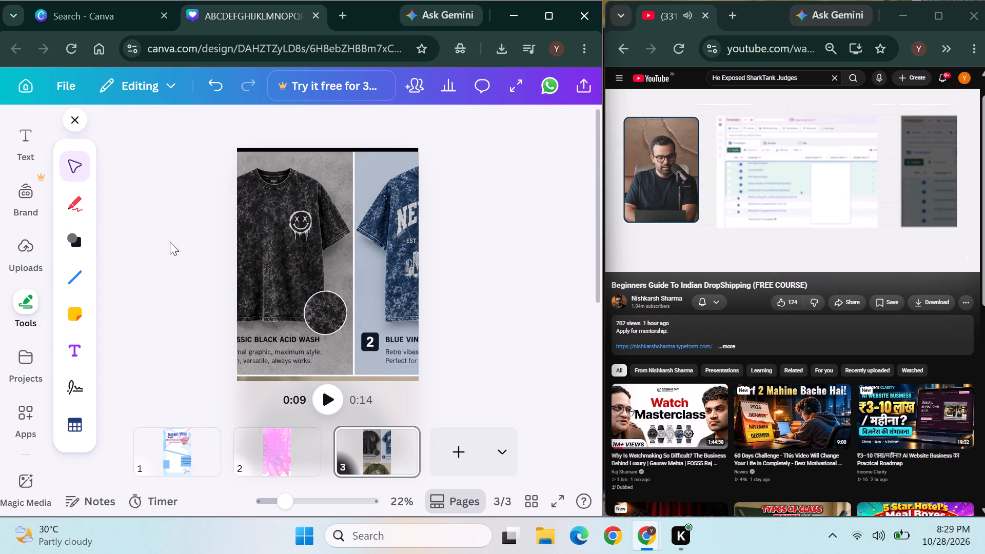
drag(295, 243, 353, 242)
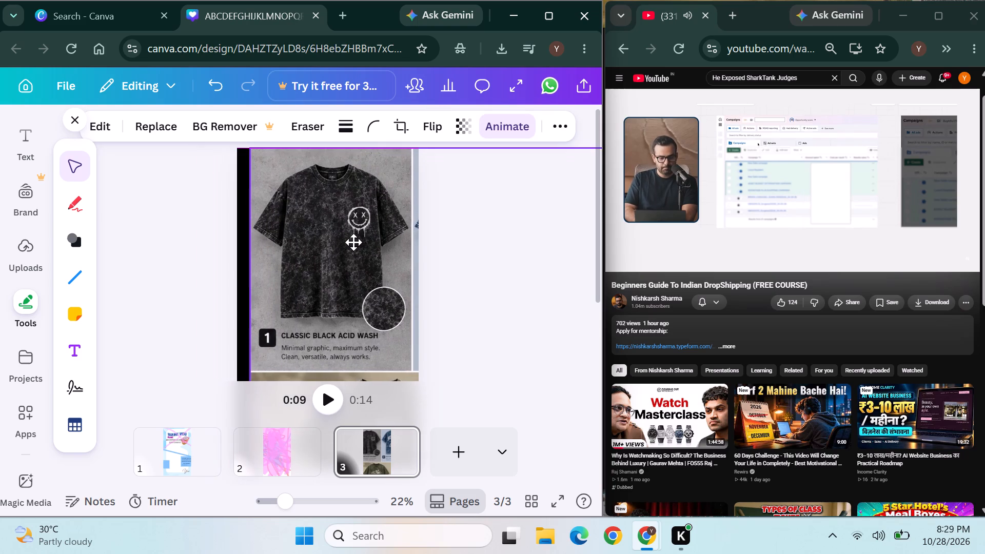
drag(353, 242, 360, 247)
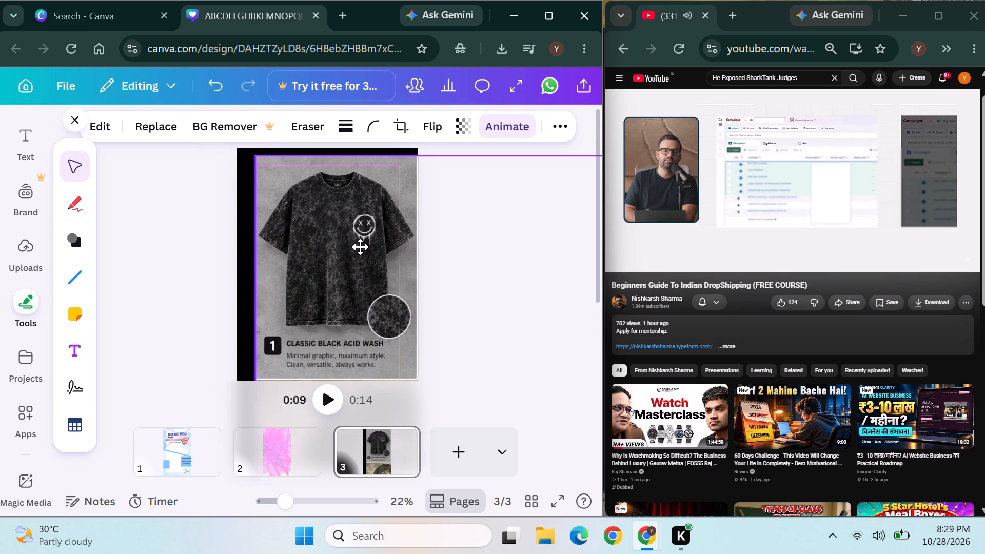
drag(360, 247, 360, 249)
Enlarge the image slightly more and align its top with the page top, with the black shirt's panel ending at the page's right edge.
drag(256, 161, 250, 156)
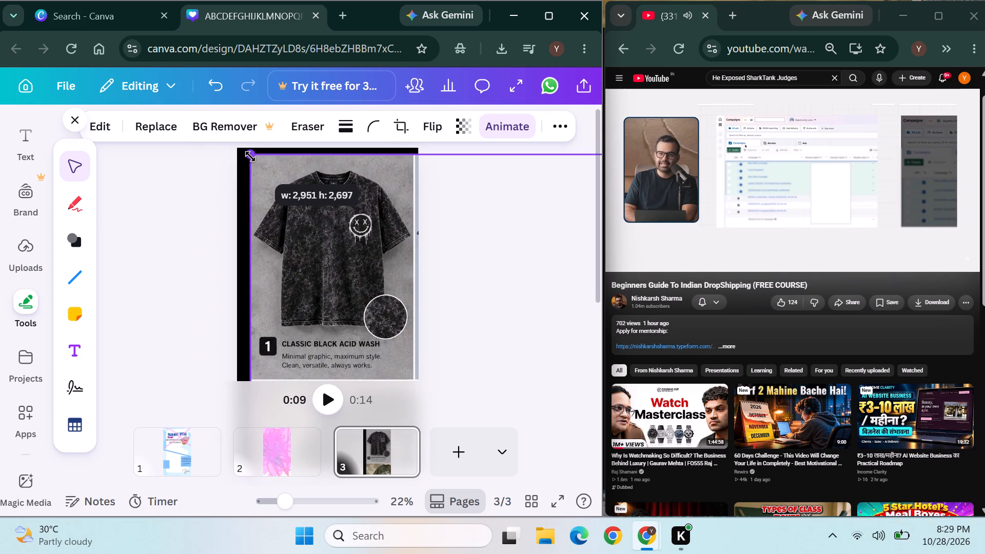
drag(250, 156, 232, 141)
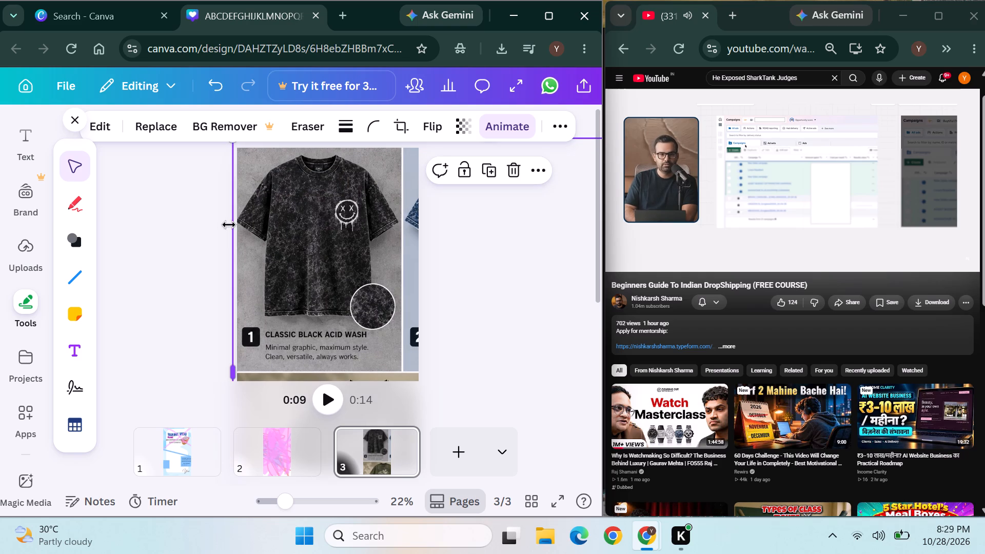
drag(185, 228, 228, 224)
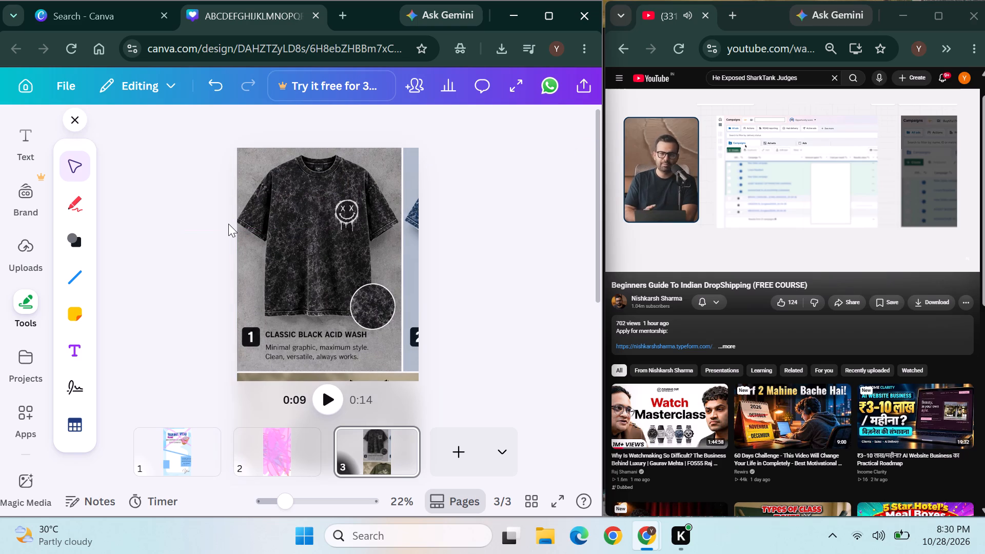
drag(287, 225, 312, 236)
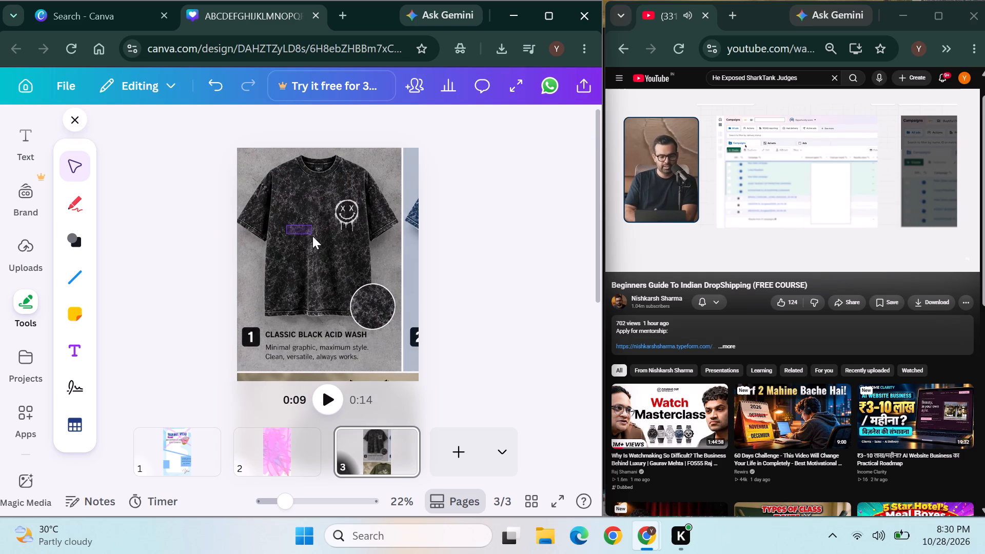
drag(312, 236, 314, 239)
drag(314, 239, 322, 247)
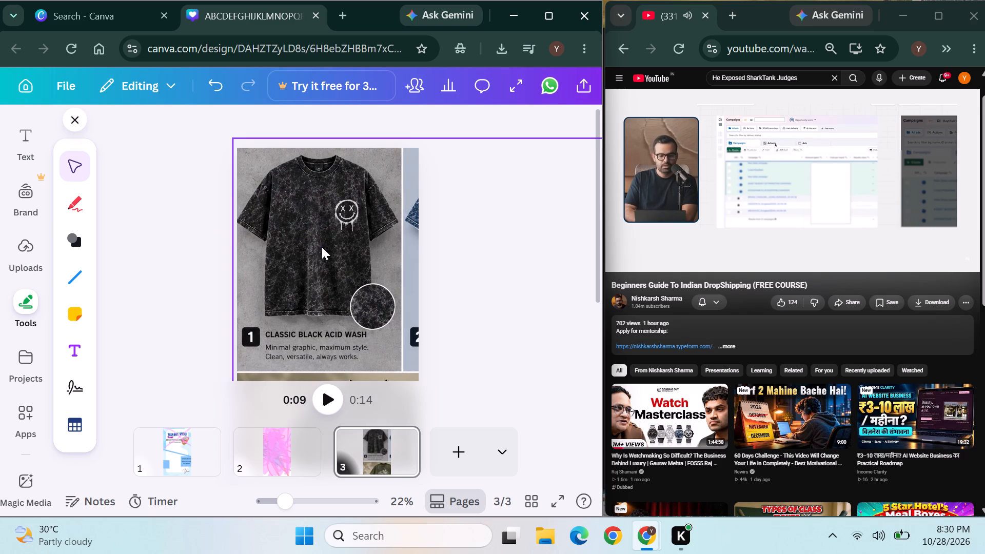
click(250, 151)
drag(271, 166, 284, 172)
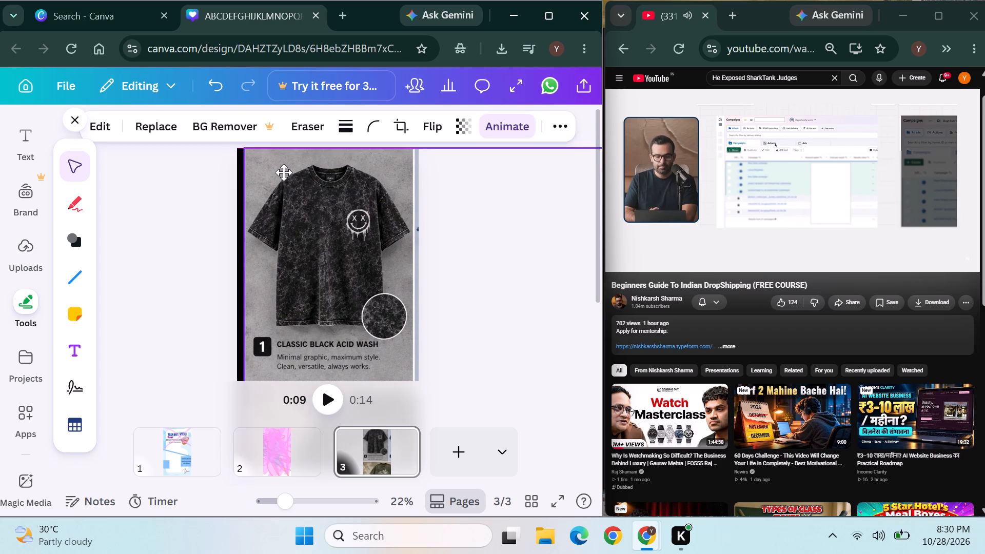
drag(284, 172, 287, 173)
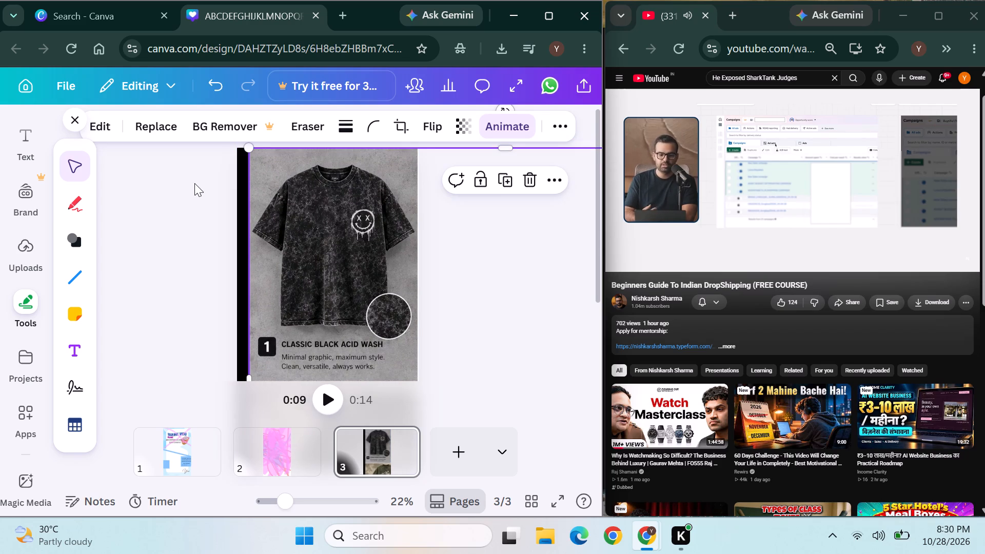
Enlarge the image again and position it so the Classic Black Acid Wash panel alone fills page 3, caption included.
click(194, 183)
click(304, 173)
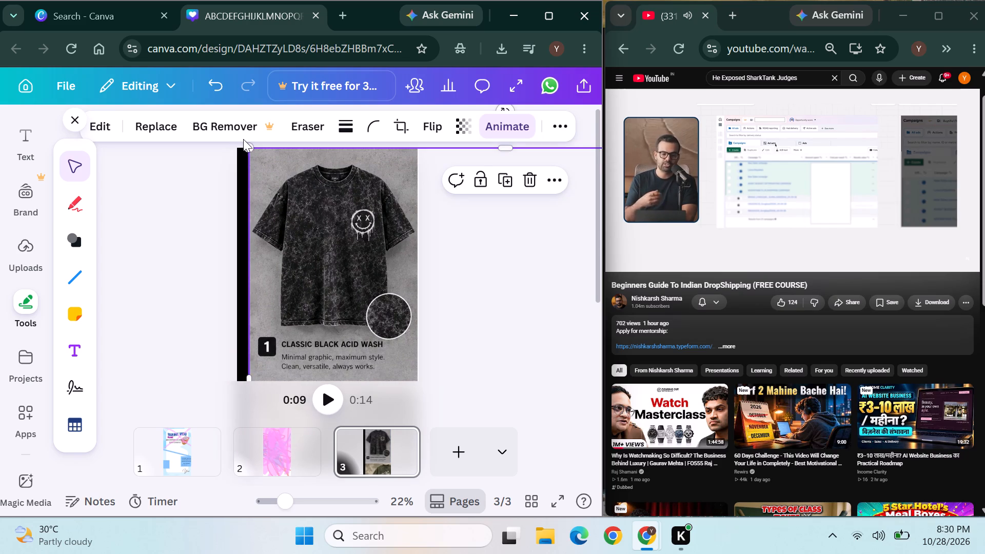
drag(247, 146, 180, 122)
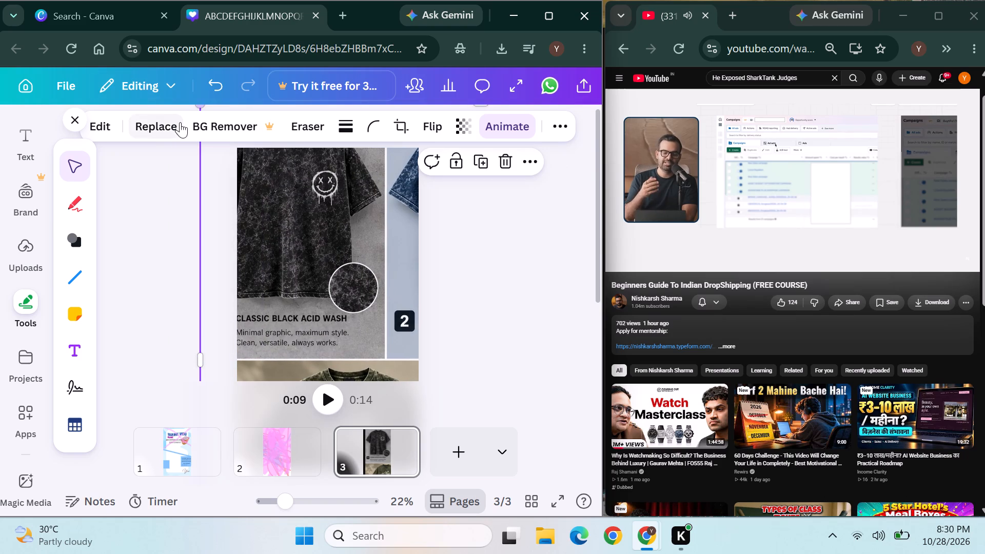
click(195, 235)
drag(304, 219, 333, 241)
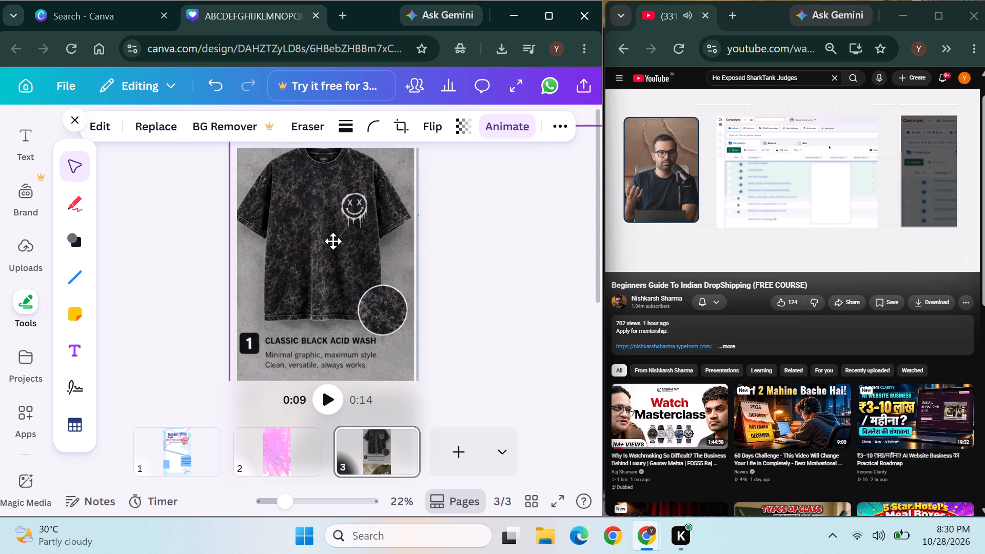
drag(333, 241, 339, 240)
click(161, 243)
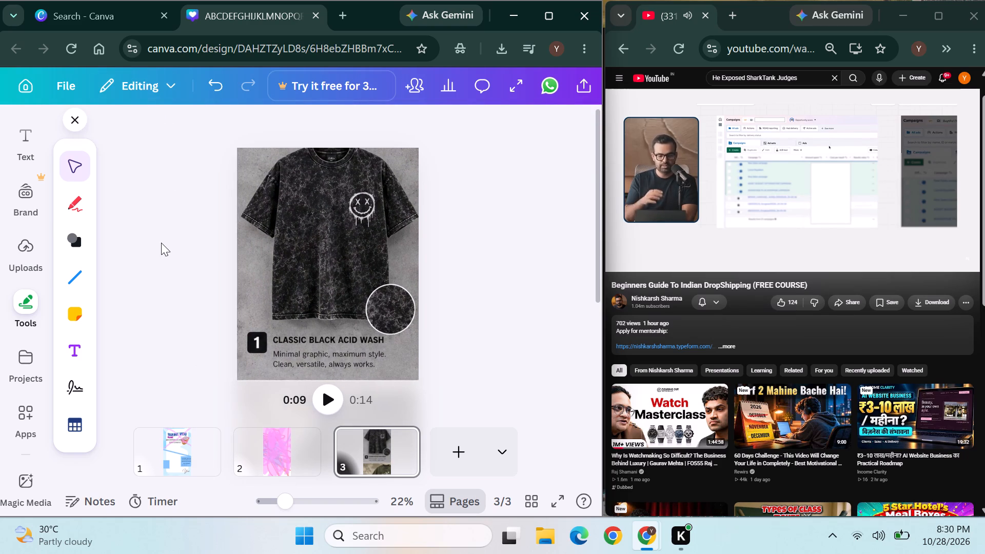
drag(295, 250, 298, 262)
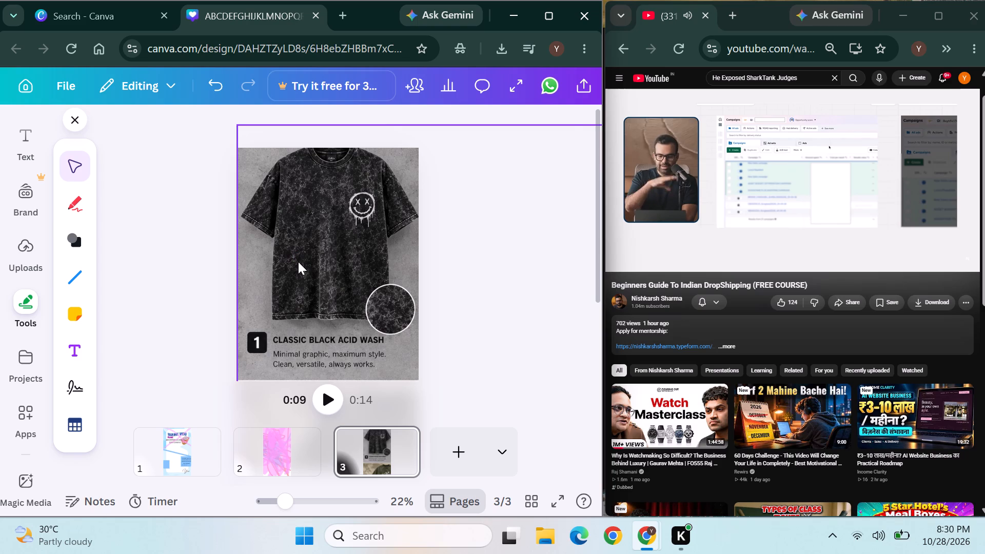
click(298, 262)
drag(298, 262, 302, 266)
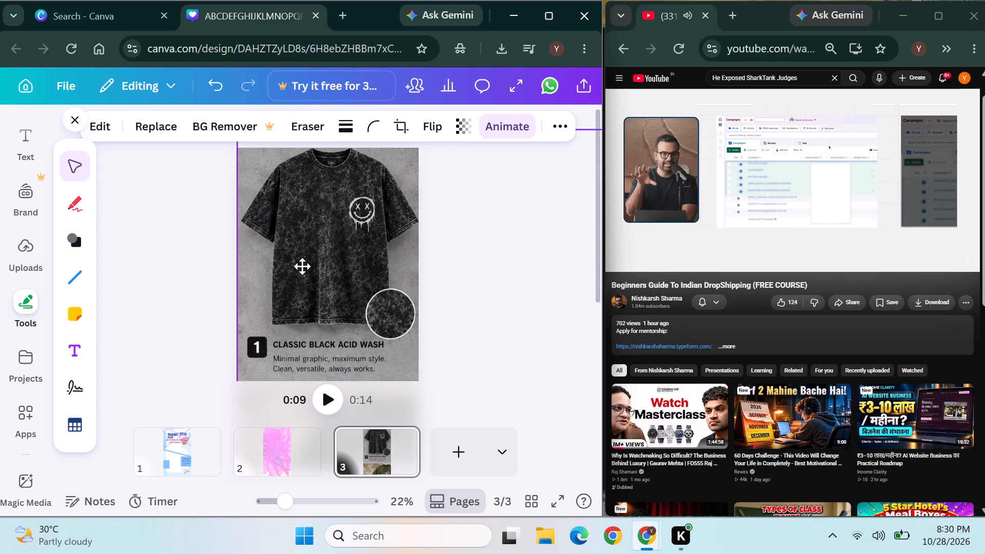
drag(302, 266, 302, 267)
click(156, 232)
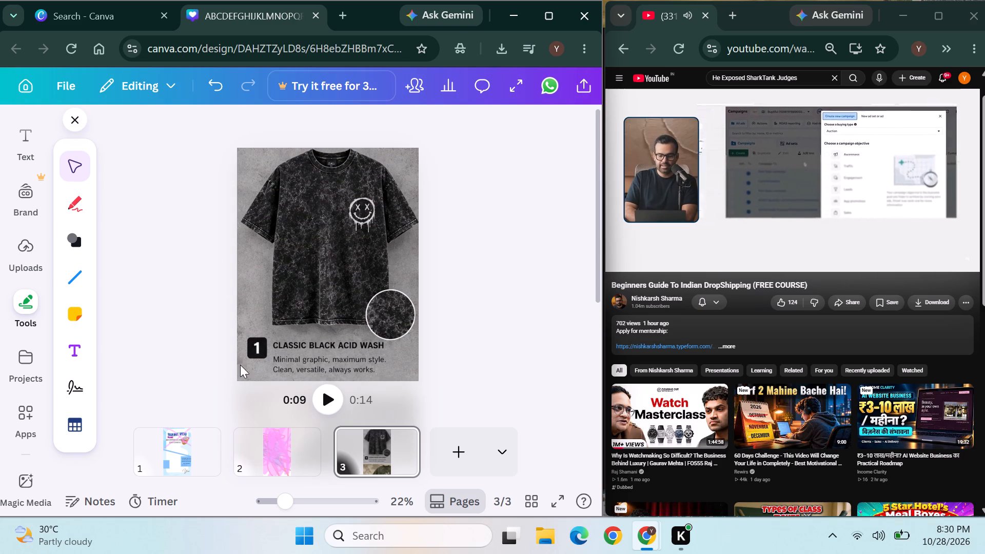
Delete the pink page 2 from the design.
click(292, 438)
click(303, 439)
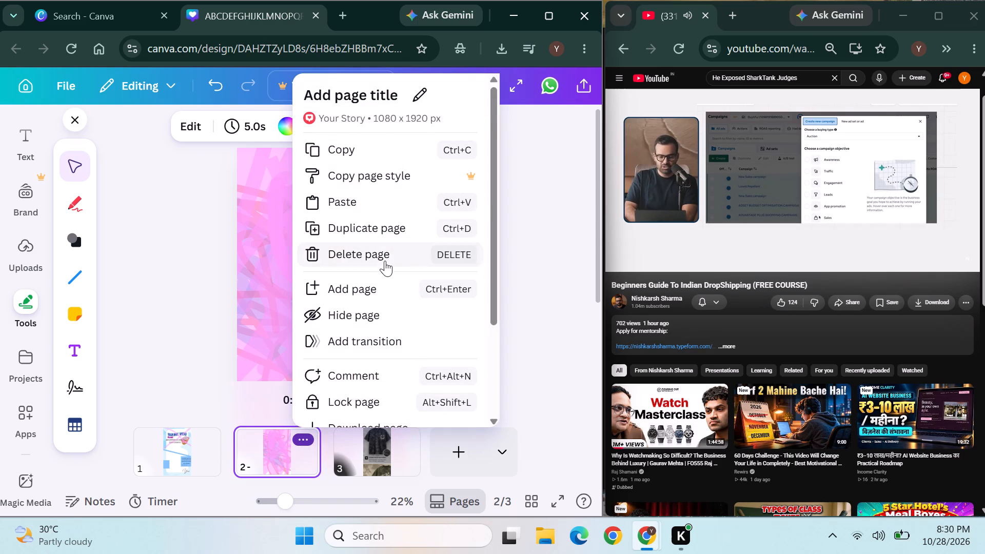
click(385, 261)
click(160, 289)
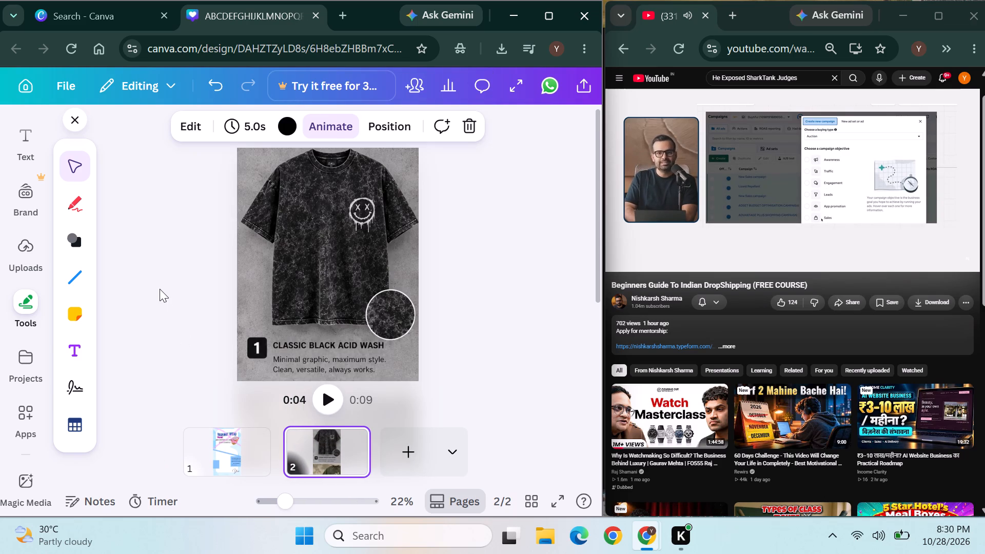
Apply the Baseline page animation to the Classic Black Acid Wash T-shirt page.
click(272, 241)
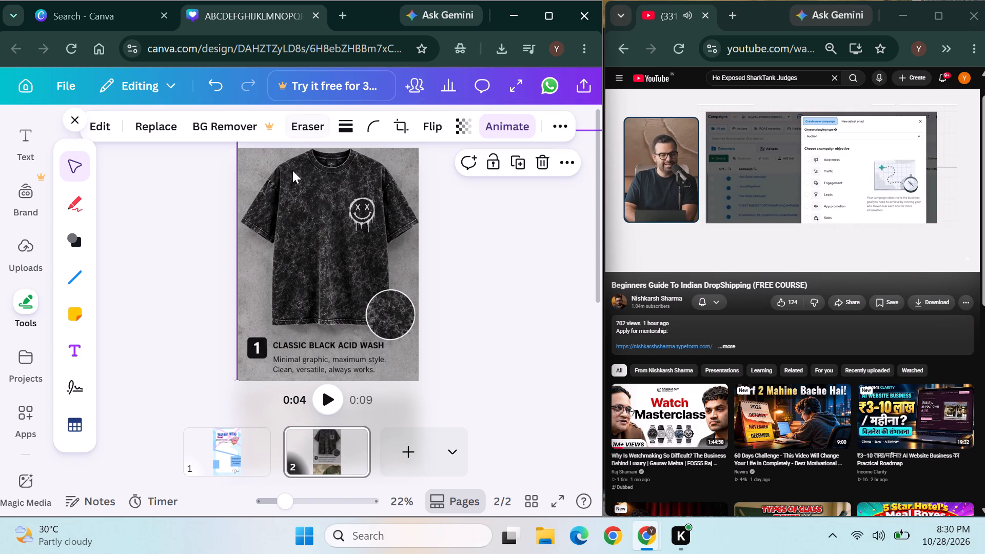
click(201, 180)
click(324, 467)
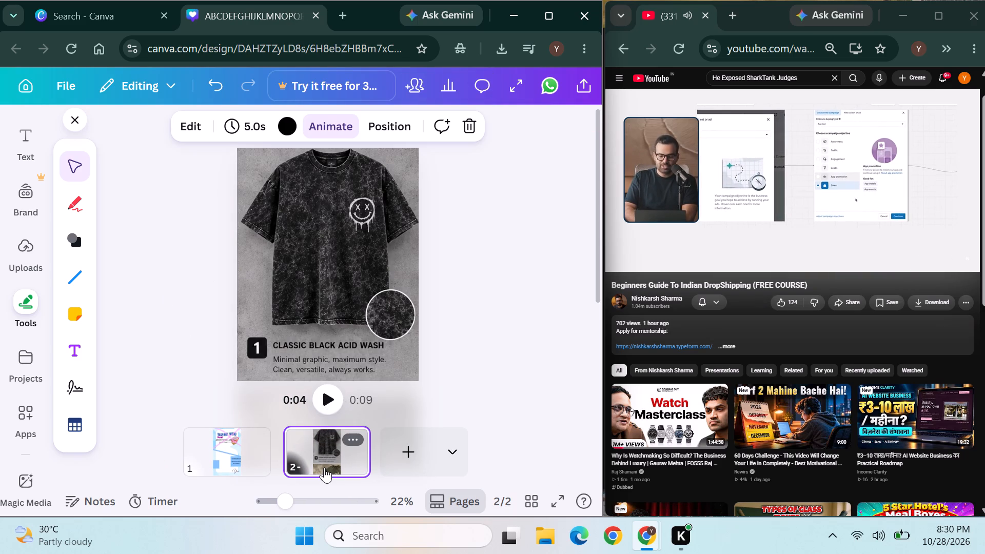
click(312, 124)
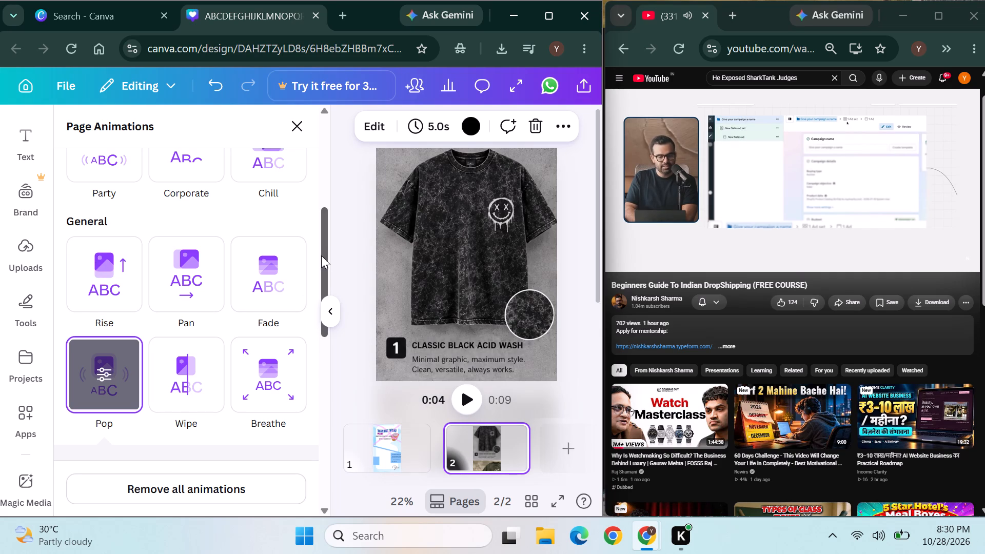
drag(320, 254, 338, 381)
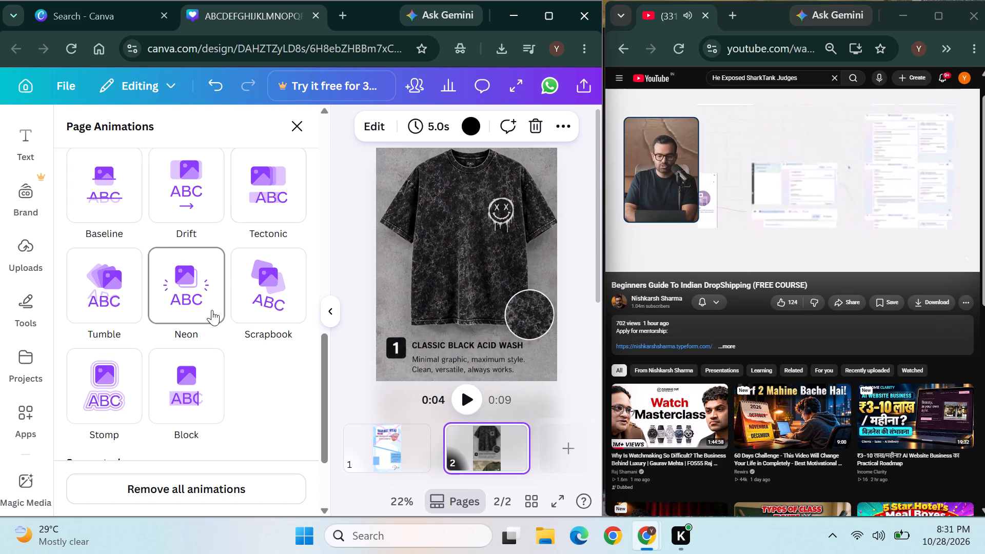
click(122, 199)
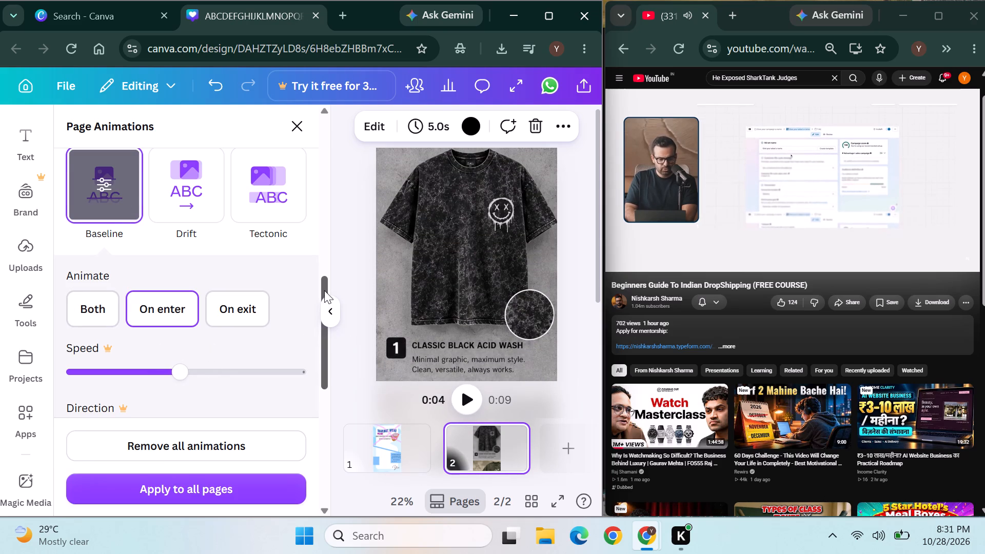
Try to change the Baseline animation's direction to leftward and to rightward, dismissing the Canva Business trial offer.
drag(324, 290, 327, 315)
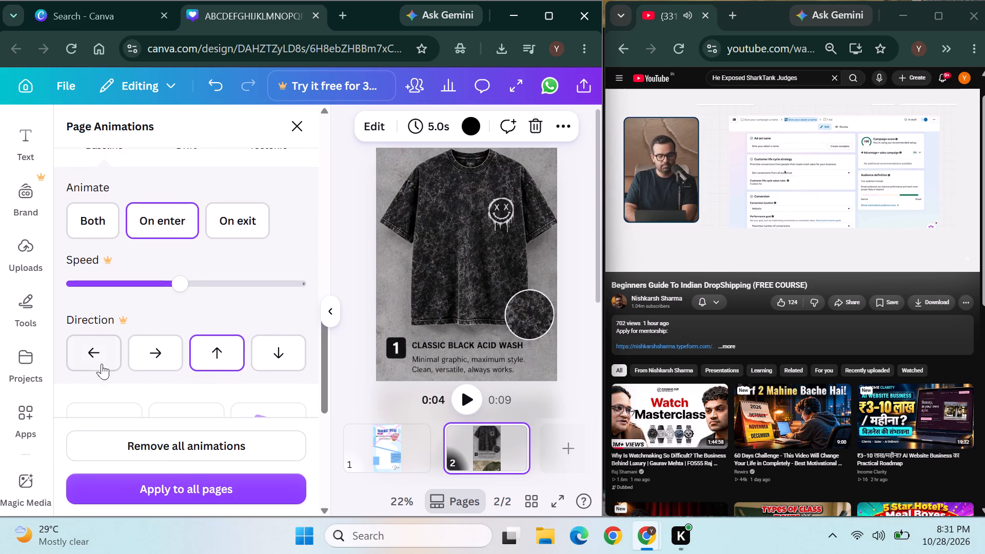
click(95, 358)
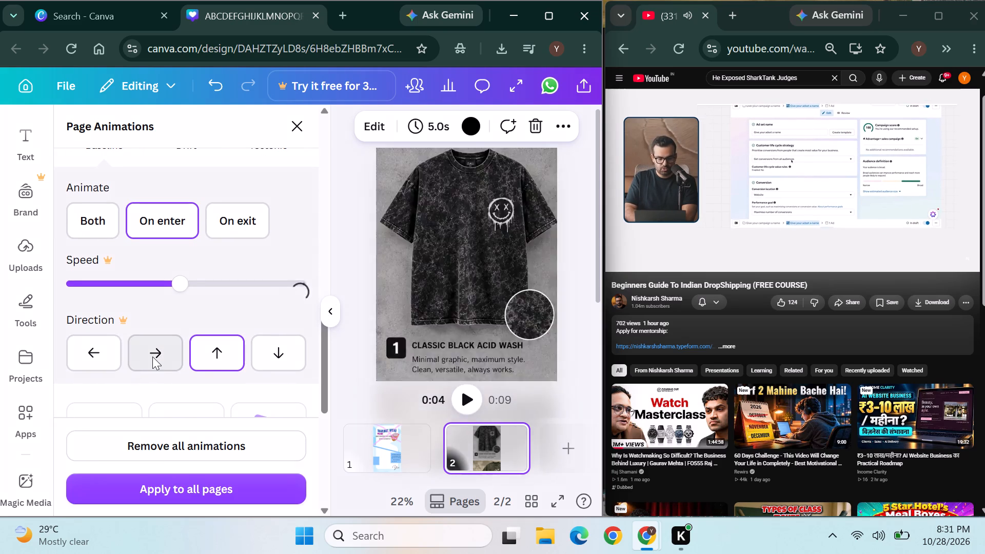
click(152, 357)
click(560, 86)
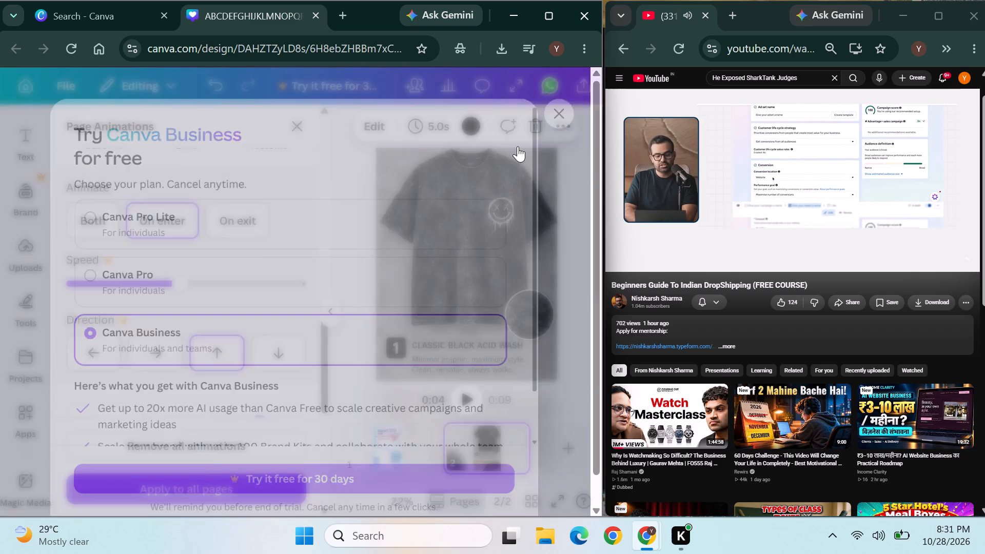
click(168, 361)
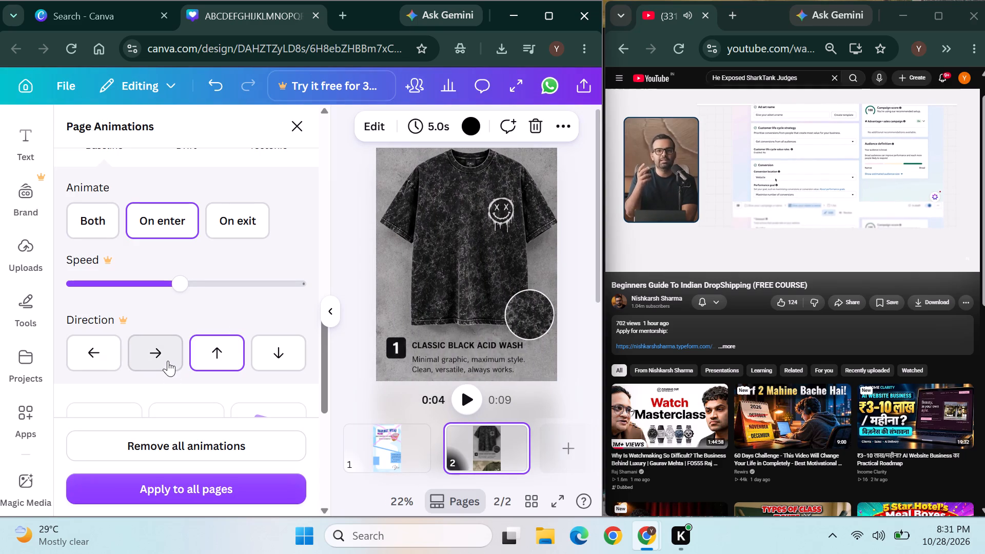
Apply the Baseline animation to all pages and close the page animation settings.
click(249, 491)
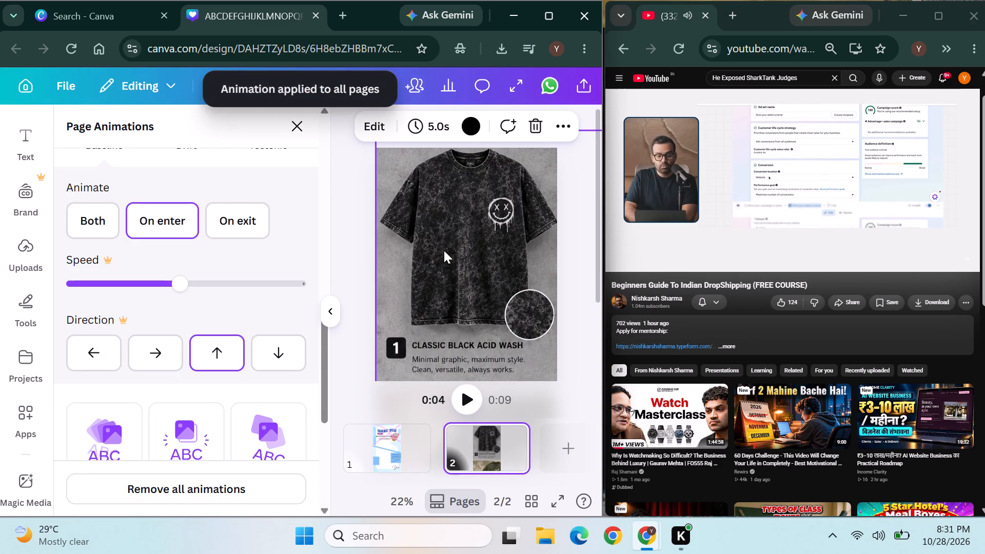
click(291, 130)
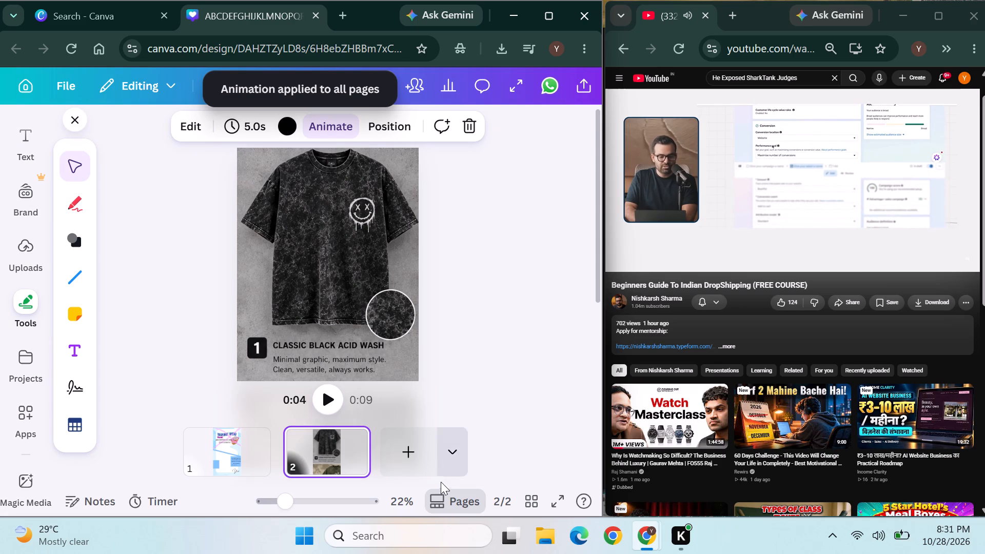
Add a blank page after the Classic Black Acid Wash T-shirt page.
click(410, 455)
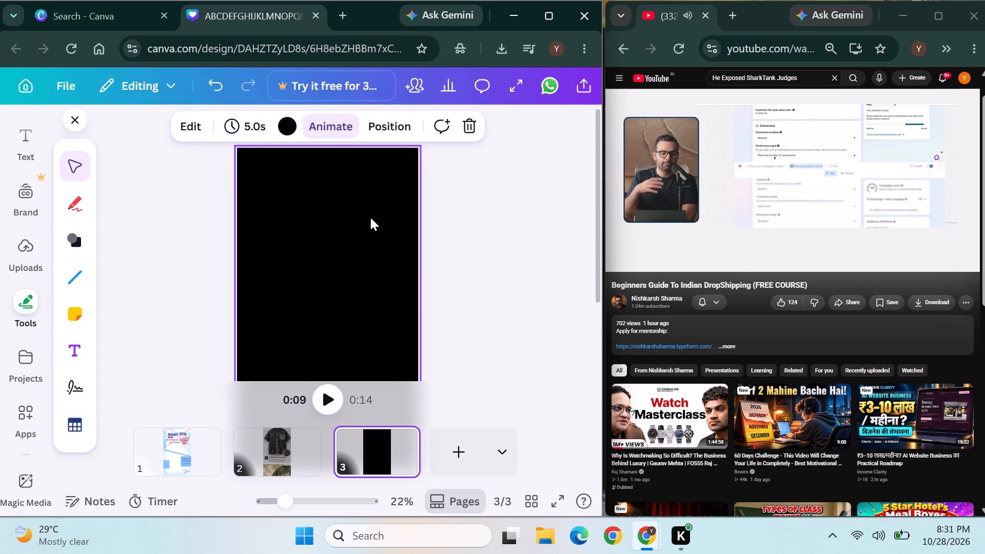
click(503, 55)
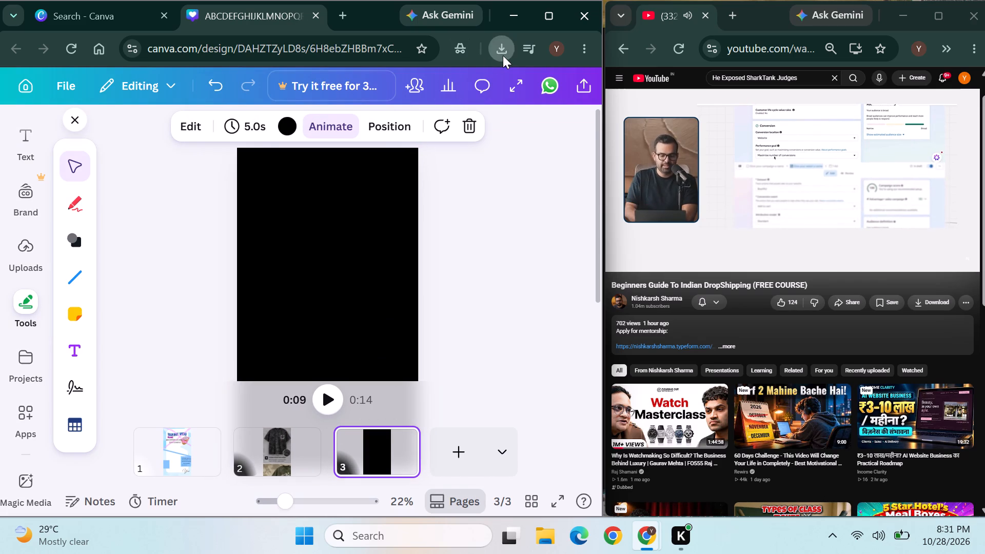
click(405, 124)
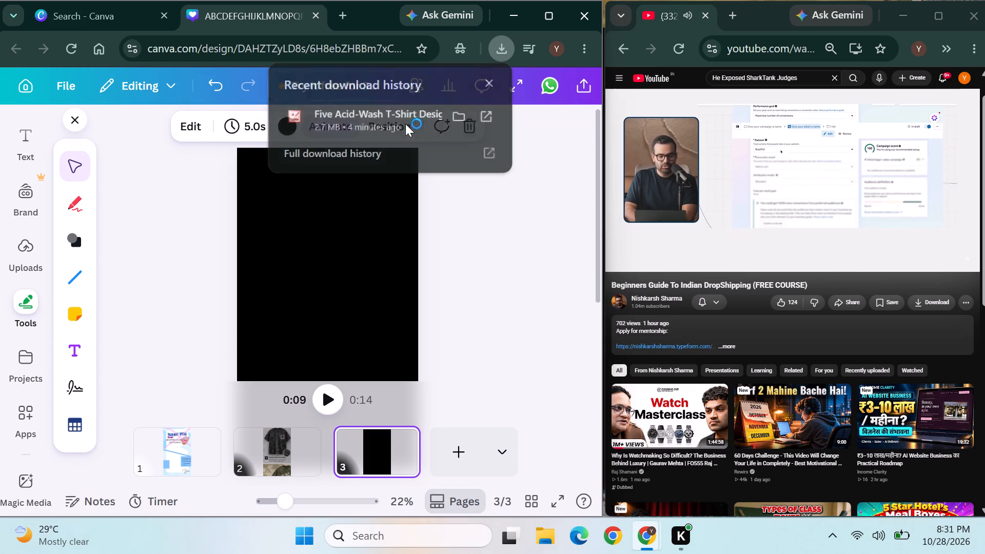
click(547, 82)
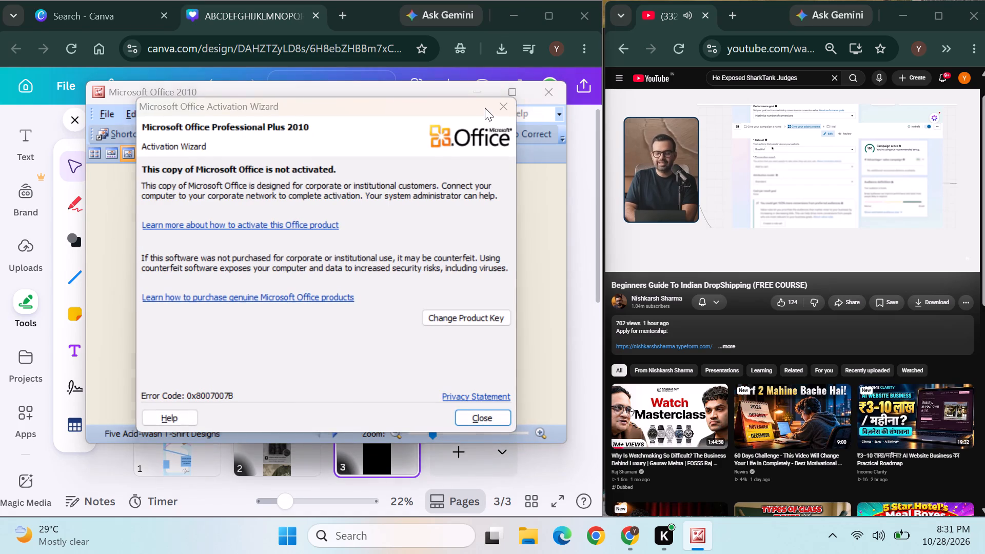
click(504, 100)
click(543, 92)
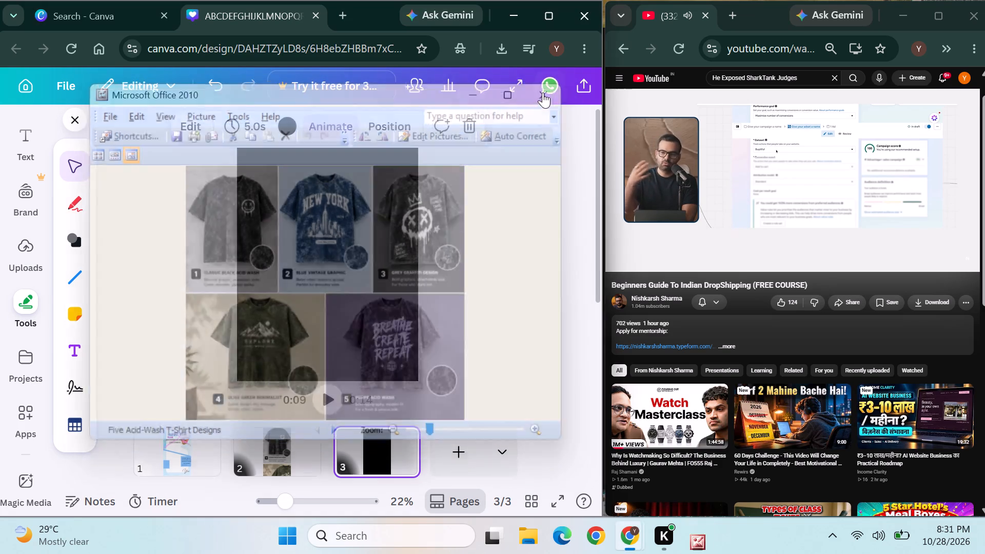
Place the downloaded Five Acid-Wash T-Shirt Designs image onto the blank third page and close the download history.
click(497, 49)
drag(413, 106, 367, 252)
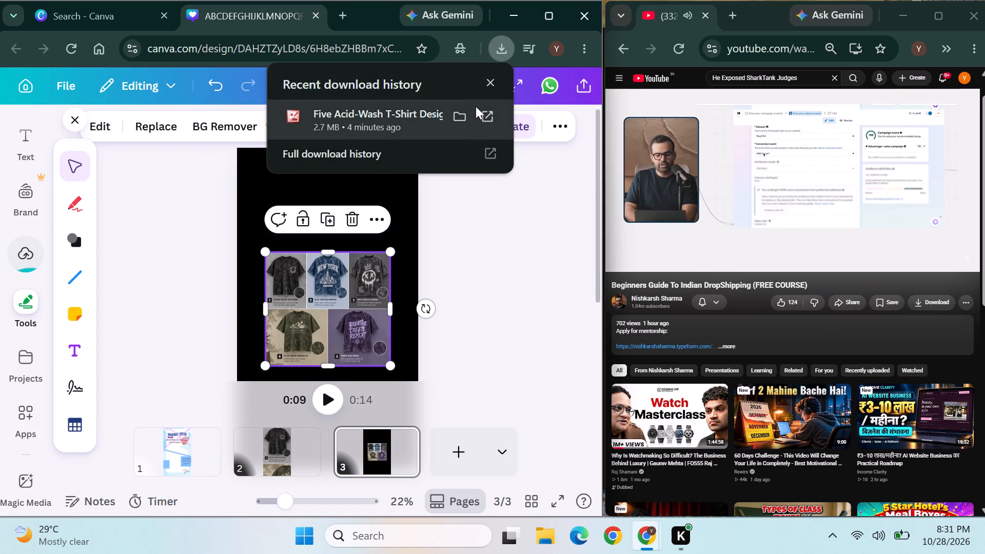
click(492, 77)
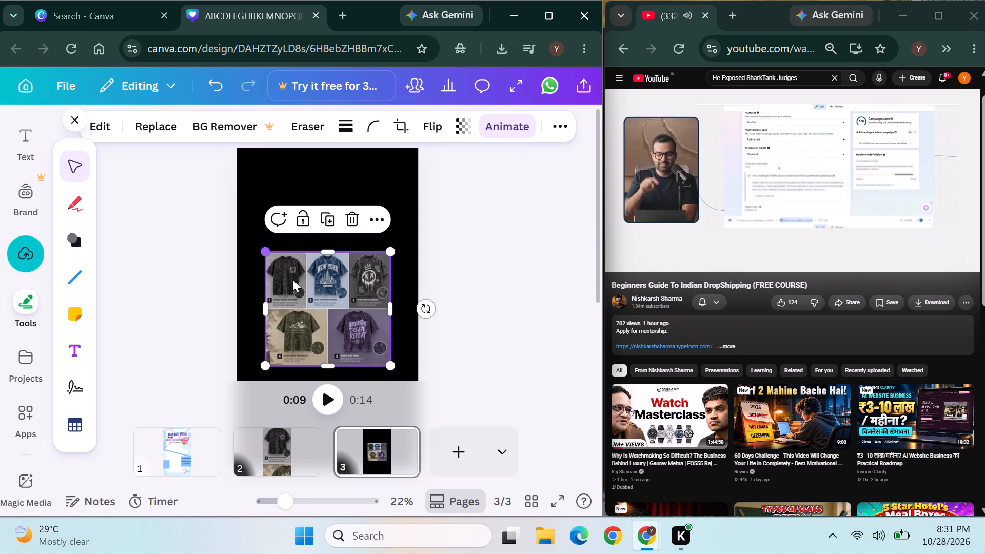
Enlarge the five-shirt image on page 3 well beyond the page edges, to about 3,260 by 2,979.
drag(334, 287, 320, 200)
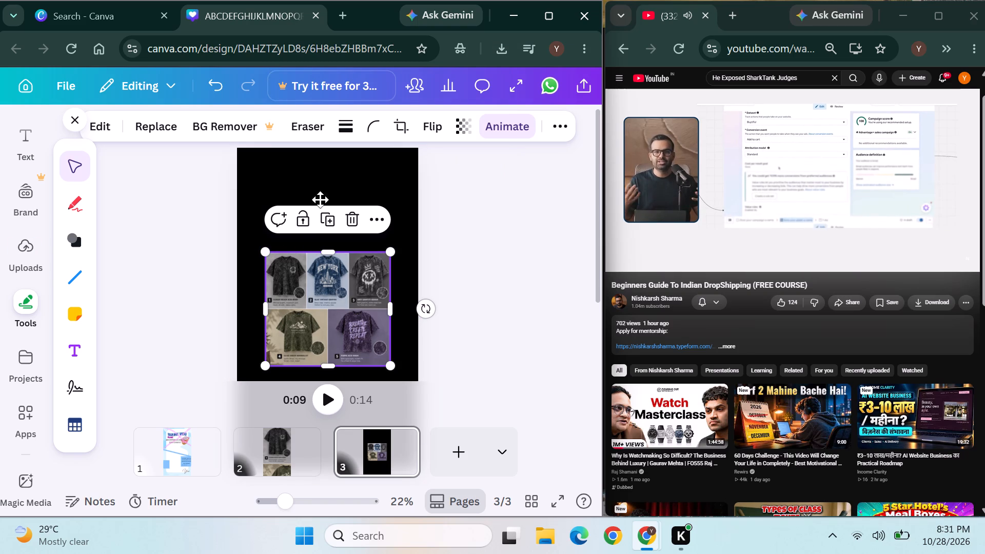
drag(320, 200, 278, 169)
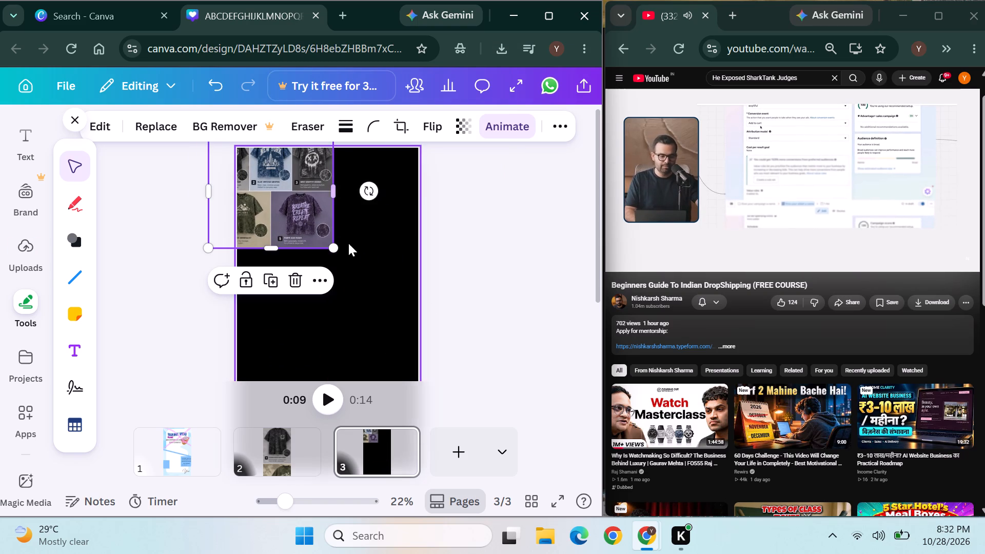
drag(334, 247, 582, 442)
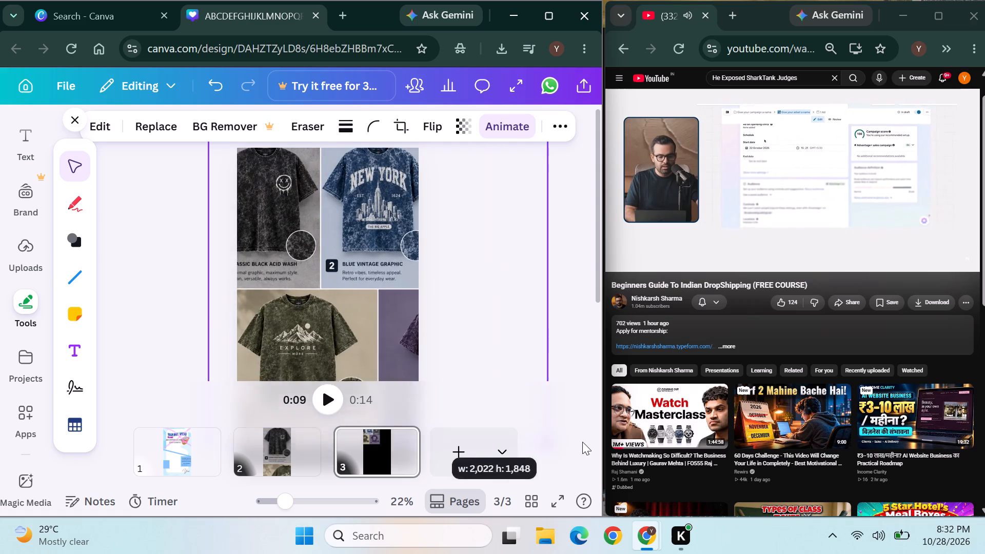
drag(582, 442, 634, 447)
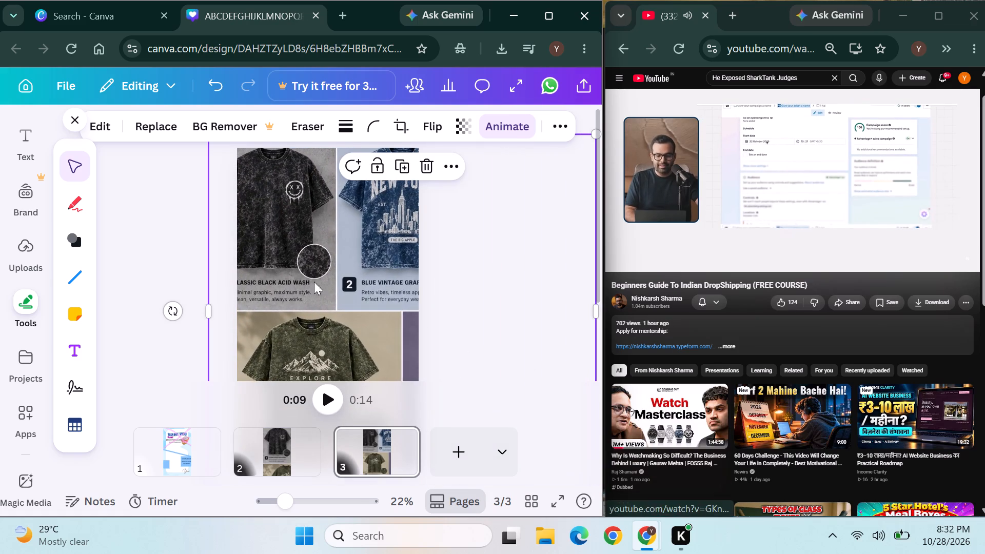
drag(288, 247, 206, 291)
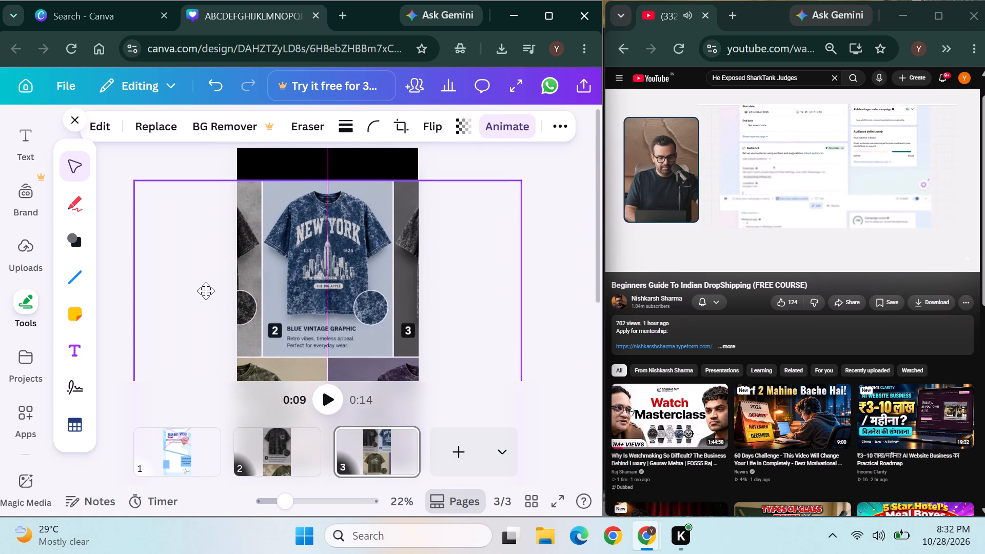
drag(206, 291, 390, 381)
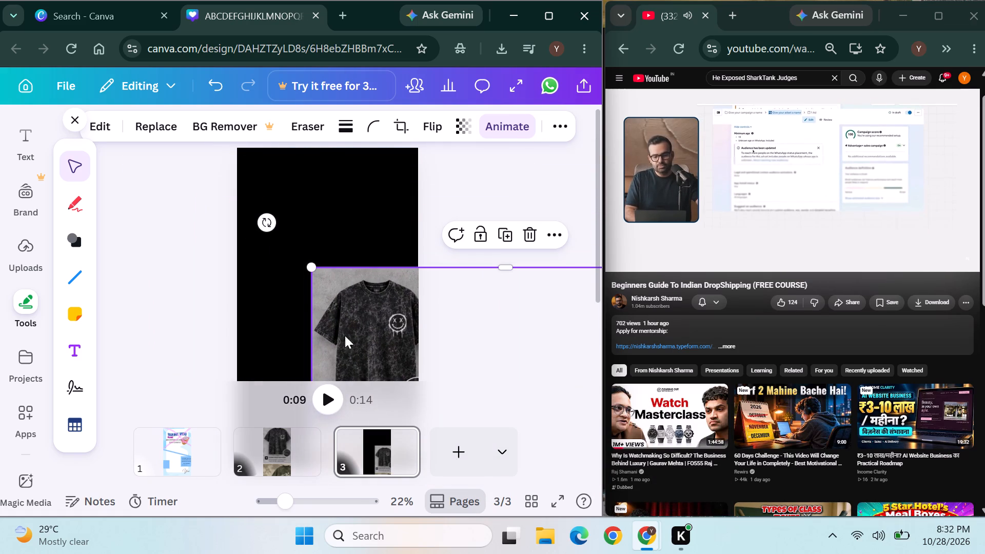
drag(310, 270, 160, 132)
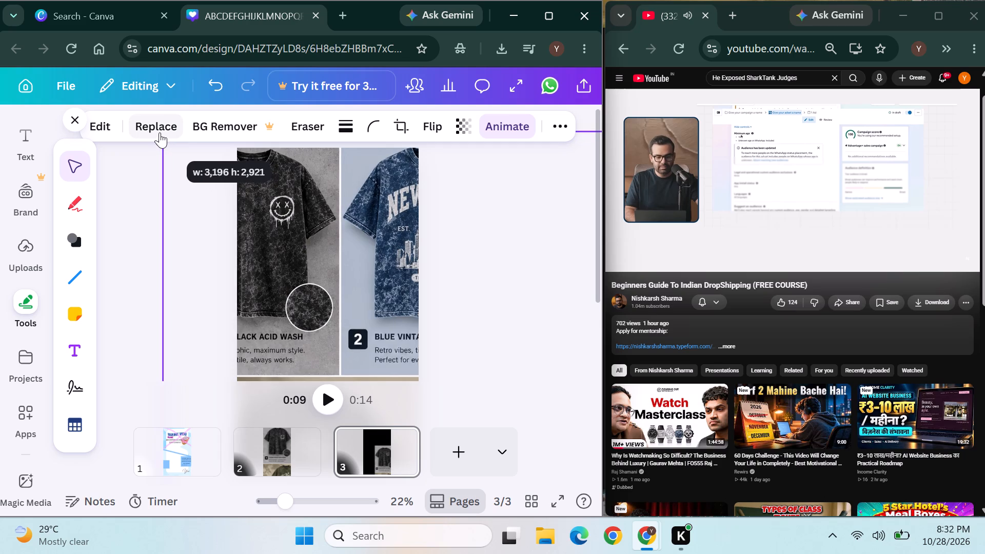
drag(160, 132, 136, 138)
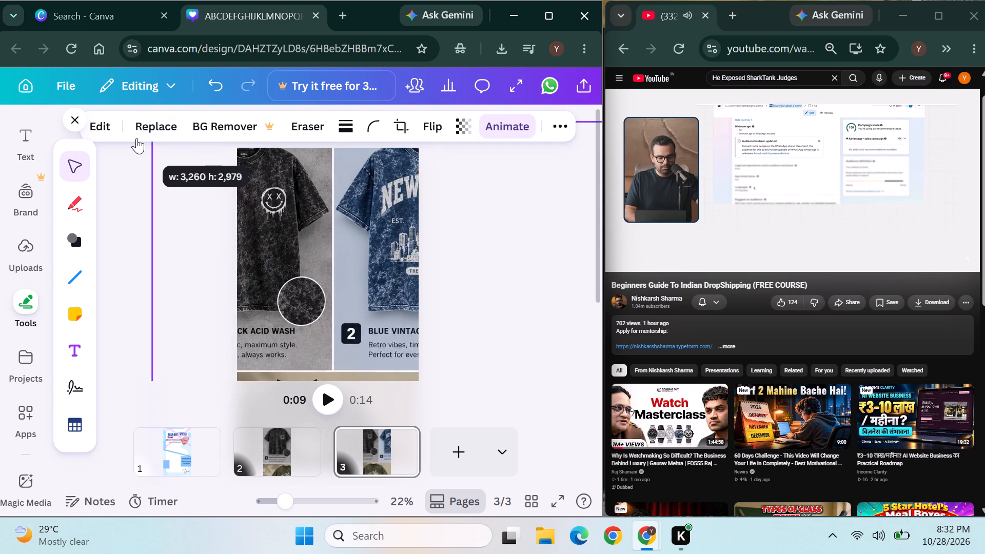
drag(136, 138, 134, 134)
Position the enlarged image so only the Blue Vintage Graphic T-shirt and its caption fill page 3, centred horizontally.
drag(343, 189, 261, 235)
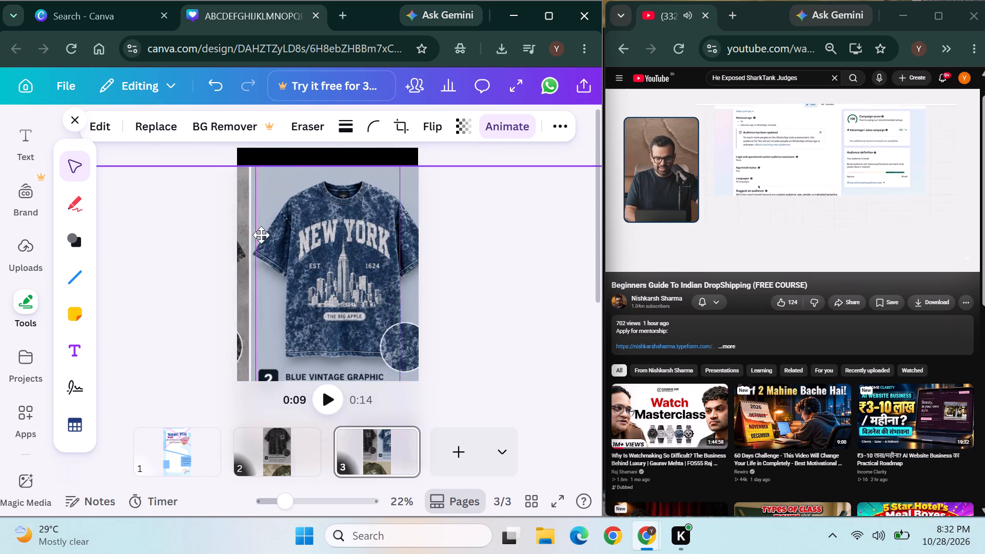
drag(261, 235, 248, 219)
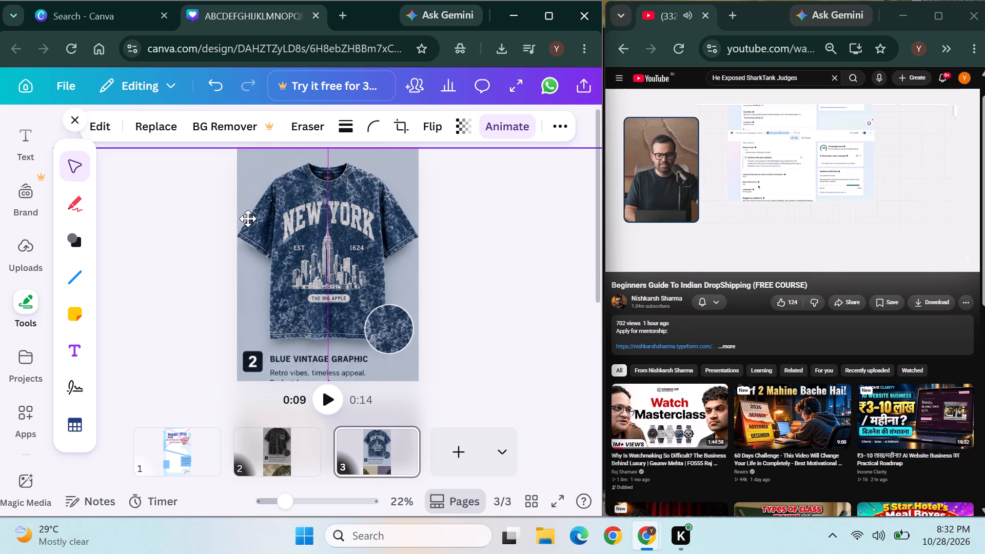
drag(248, 219, 250, 224)
drag(250, 224, 246, 205)
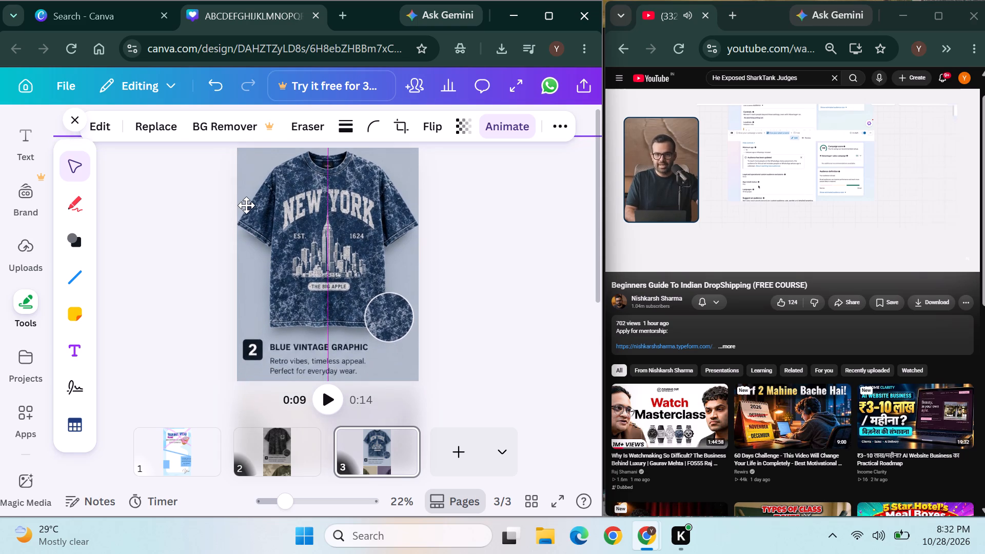
drag(246, 205, 247, 207)
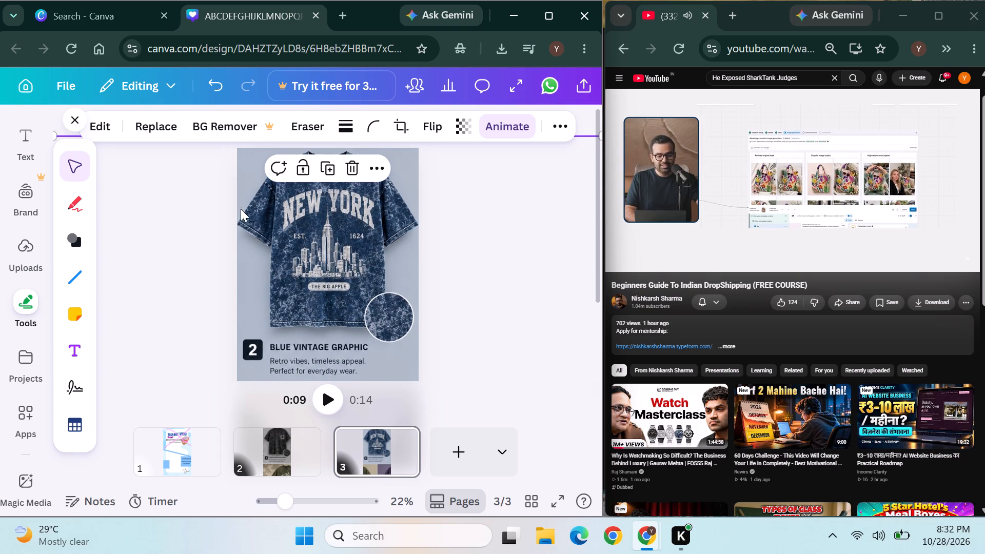
click(173, 217)
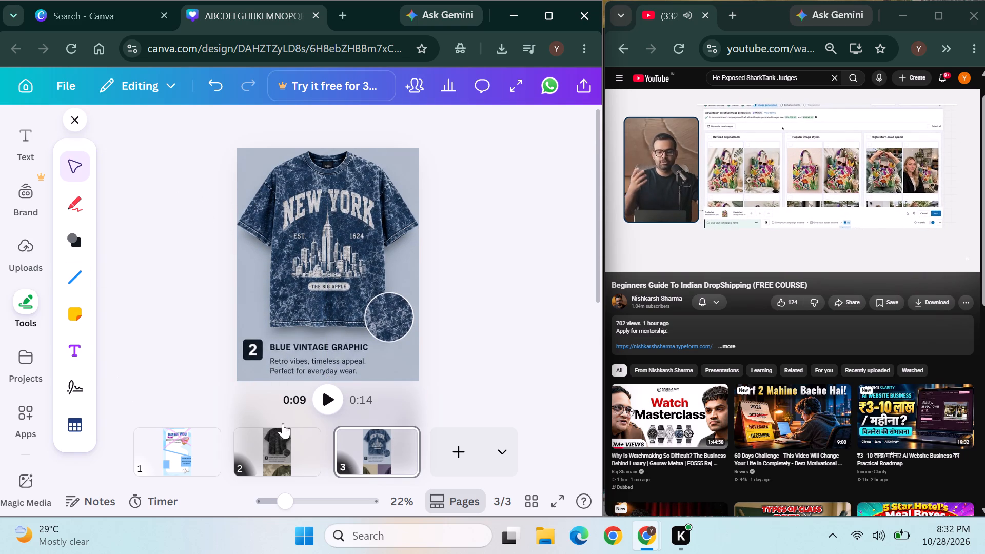
Apply the Drift page animation to the Blue Vintage Graphic T-shirt page.
click(382, 455)
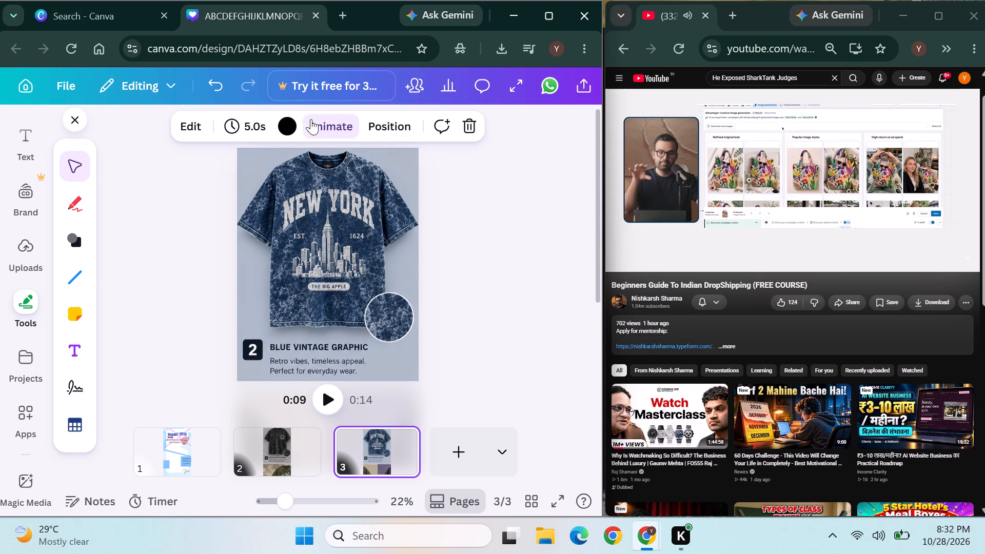
click(323, 127)
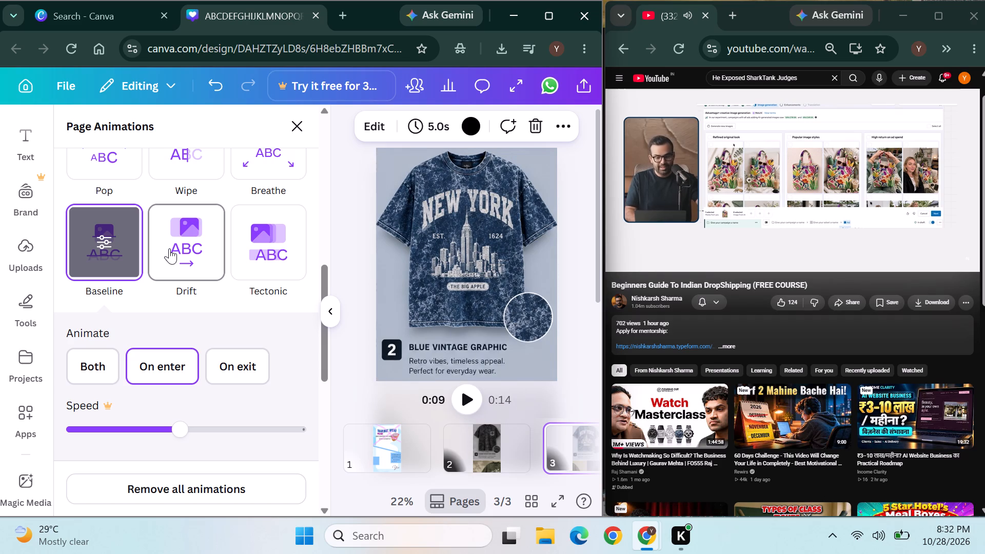
click(169, 248)
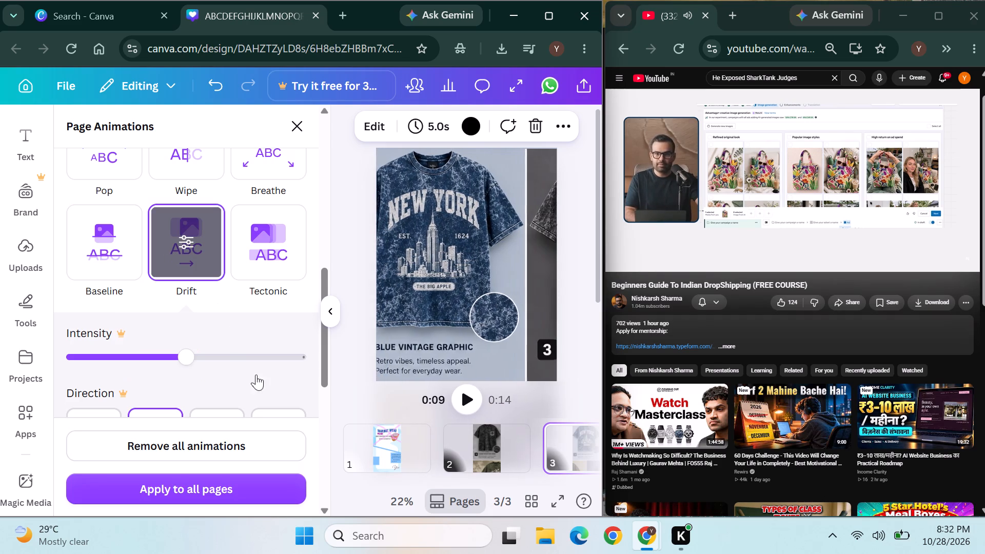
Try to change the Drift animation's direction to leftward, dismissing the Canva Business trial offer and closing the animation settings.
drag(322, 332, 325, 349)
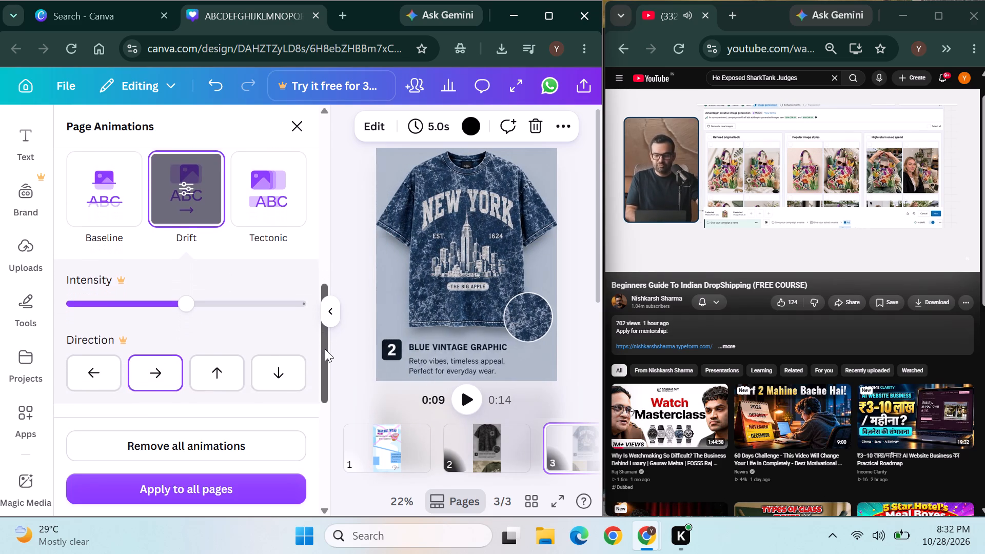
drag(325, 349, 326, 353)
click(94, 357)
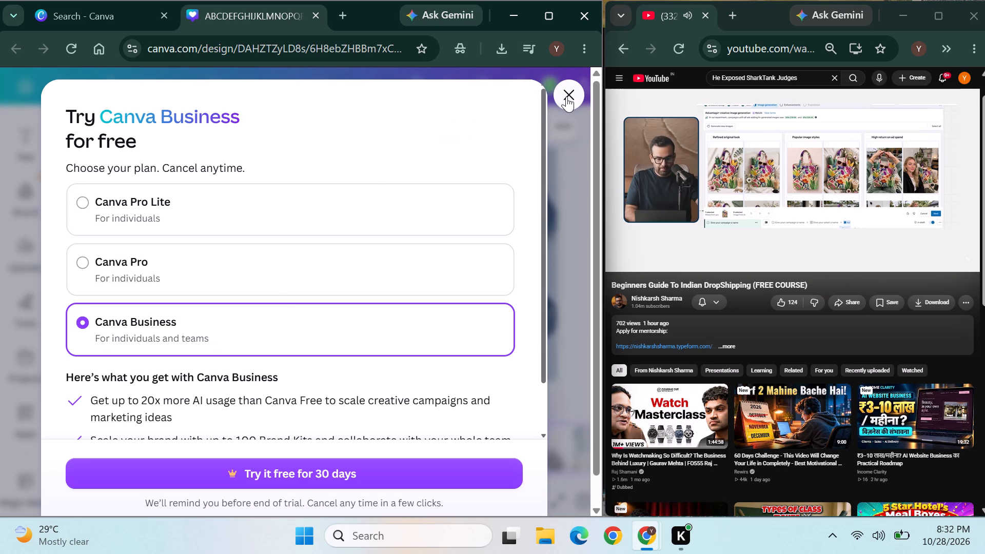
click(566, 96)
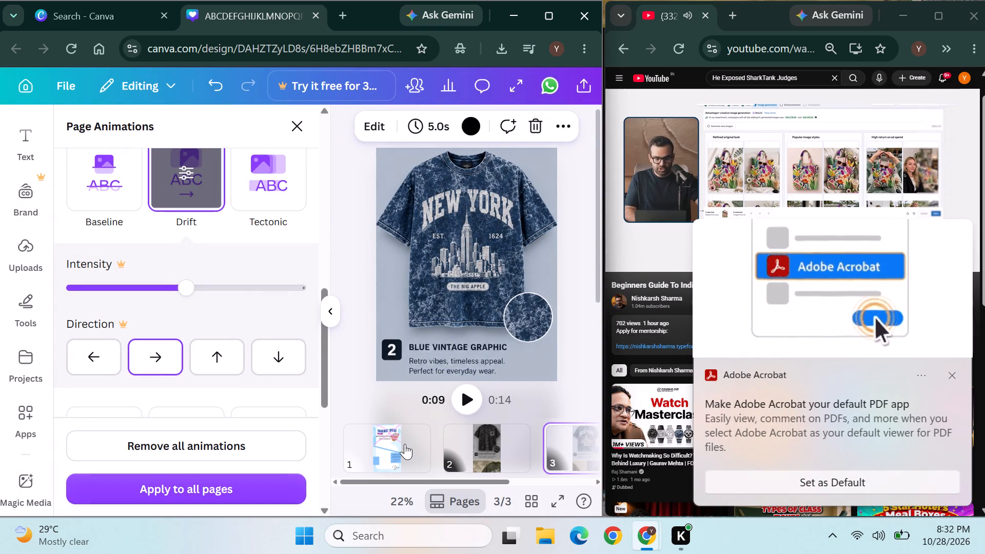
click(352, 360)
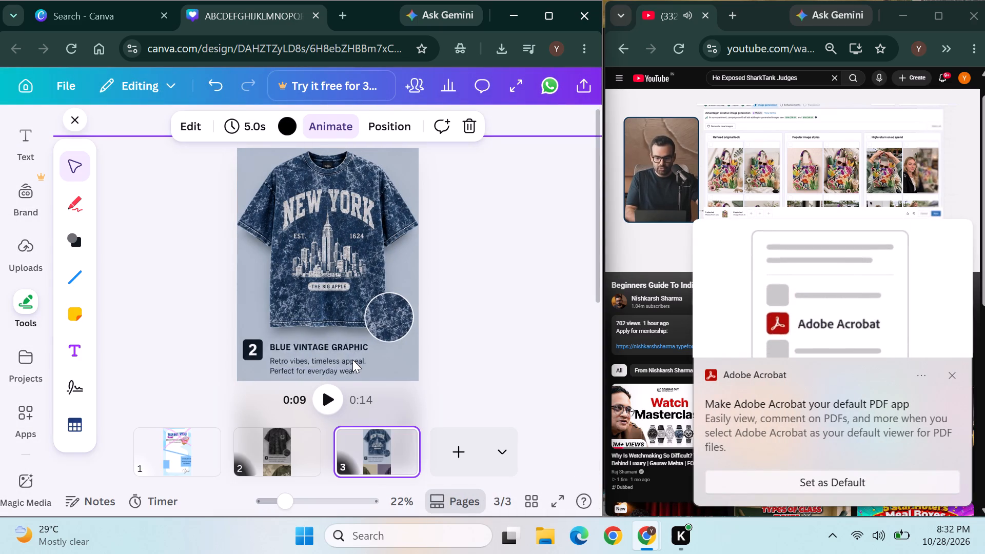
Play the Blue Vintage Graphic page to preview its Drift animation.
click(332, 406)
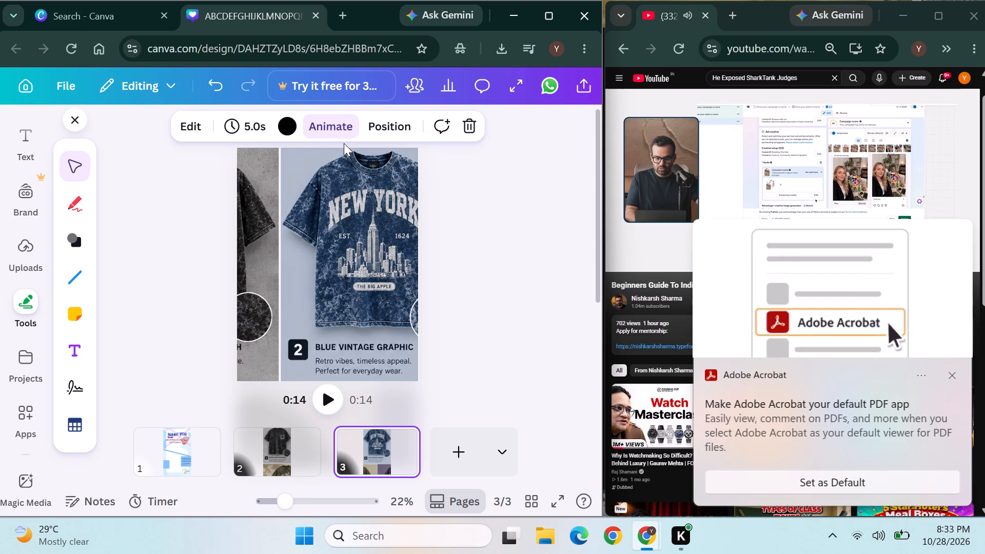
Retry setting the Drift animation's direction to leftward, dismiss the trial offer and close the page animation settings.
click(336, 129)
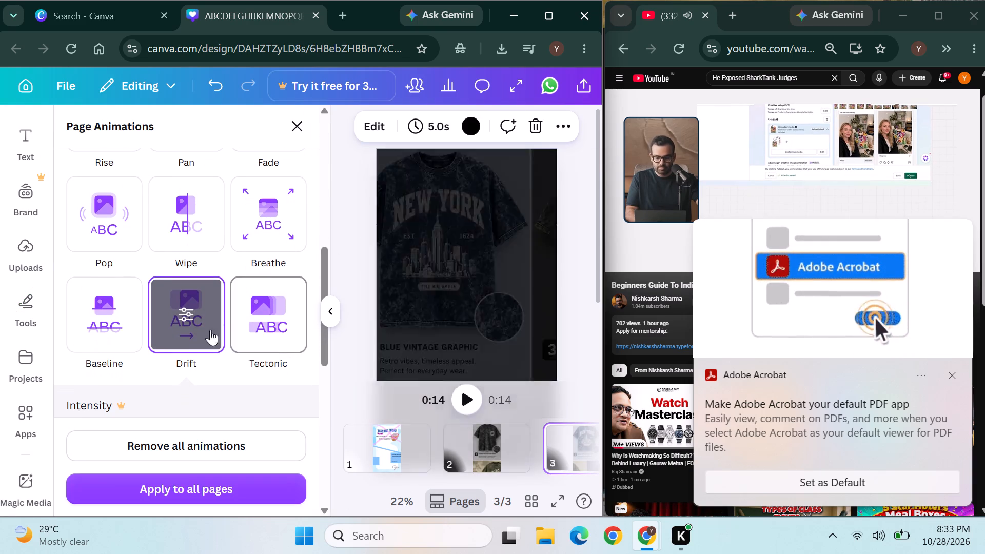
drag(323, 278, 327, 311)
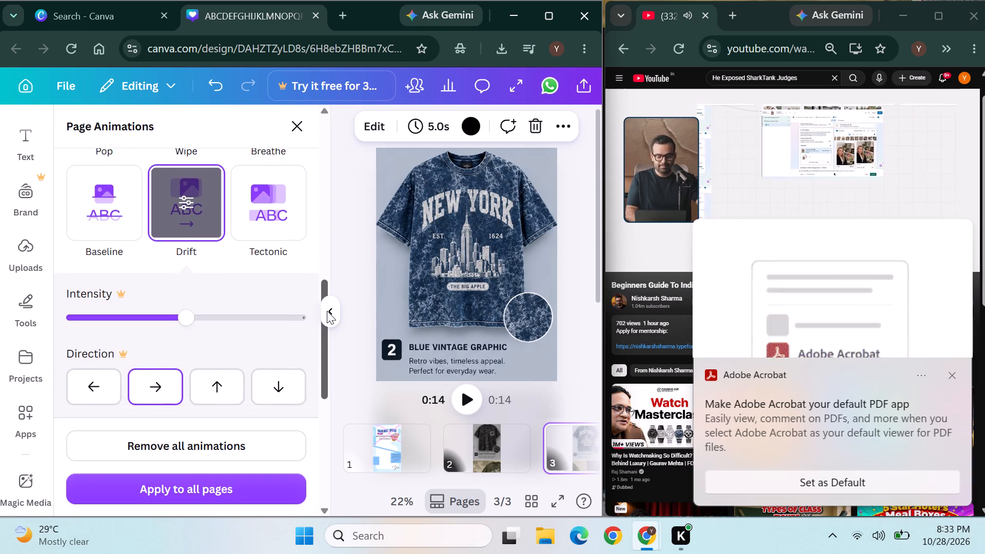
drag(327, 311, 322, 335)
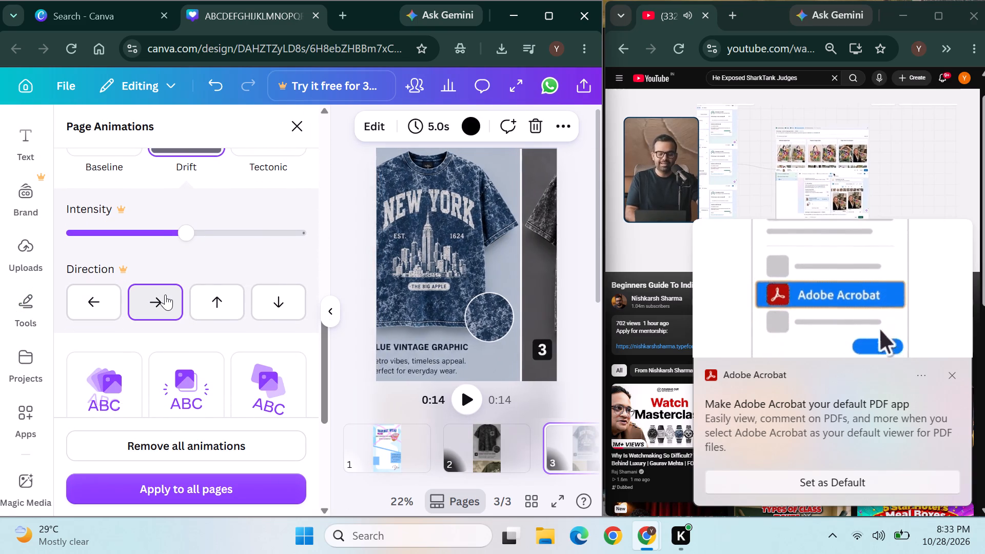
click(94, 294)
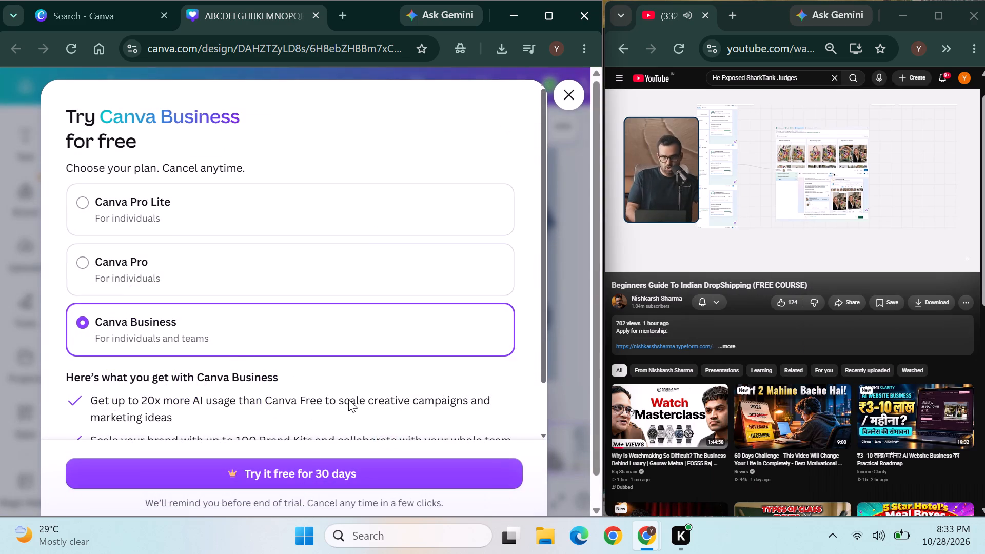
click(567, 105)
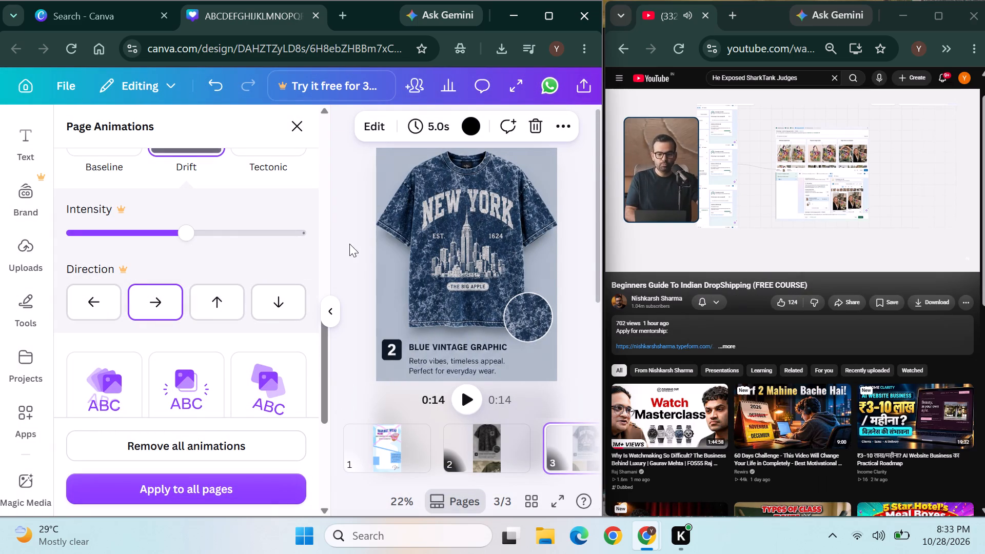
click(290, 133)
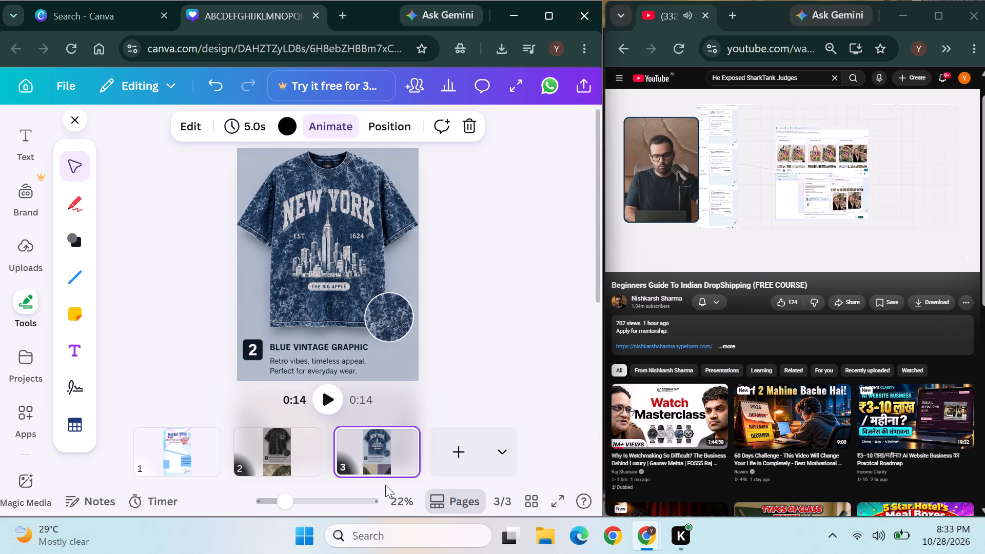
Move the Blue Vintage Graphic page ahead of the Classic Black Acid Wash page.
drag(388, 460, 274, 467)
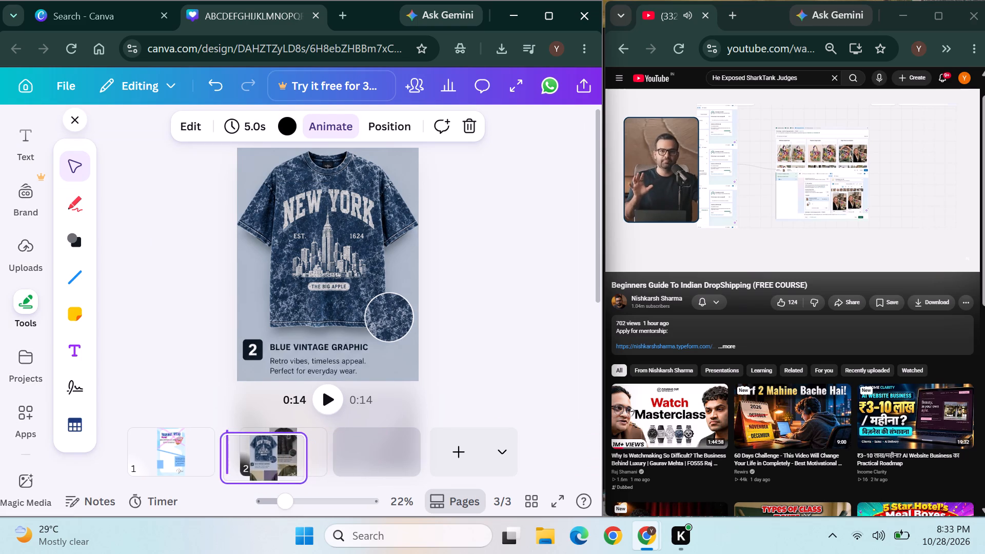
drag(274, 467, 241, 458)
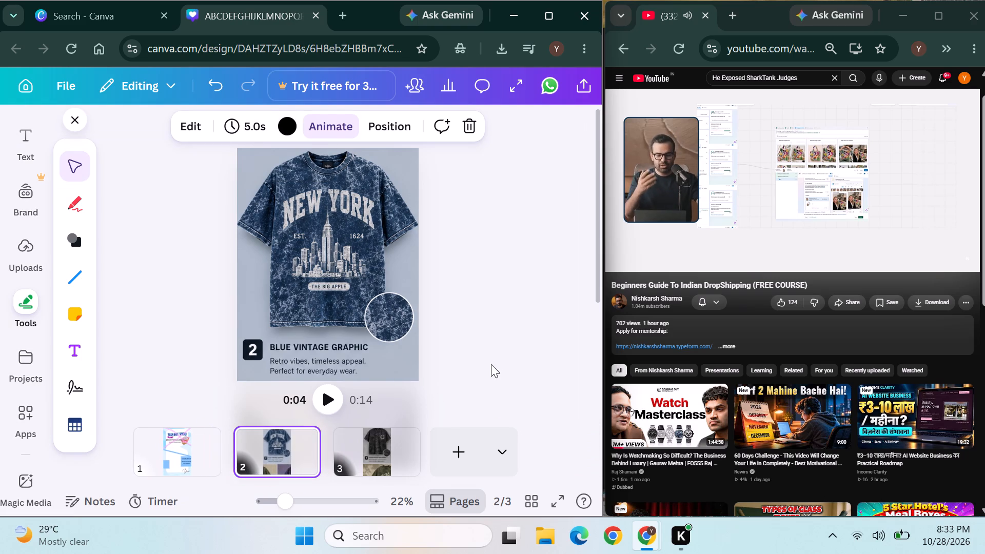
Play the story to preview the page sequence and check the Classic Black Acid Wash page's animation settings.
click(330, 408)
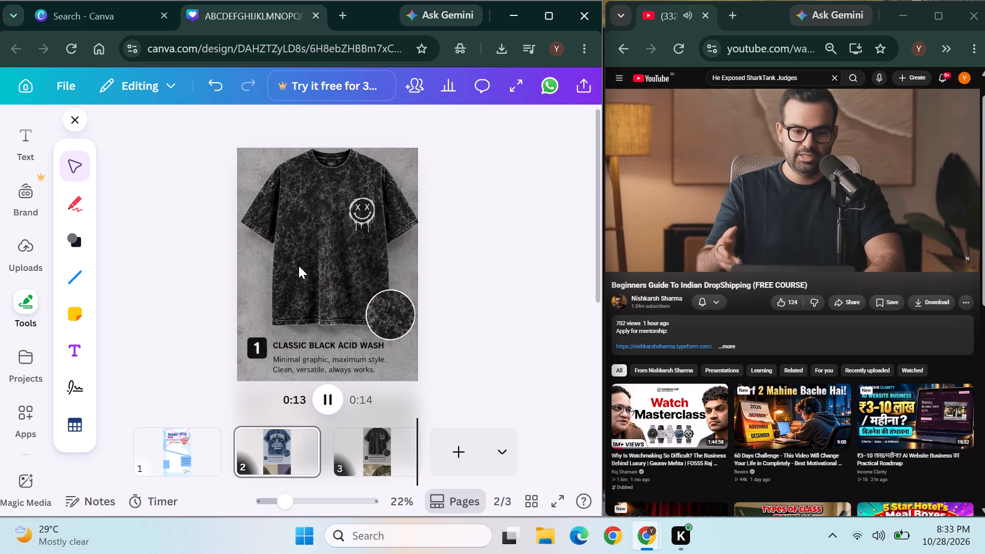
click(375, 445)
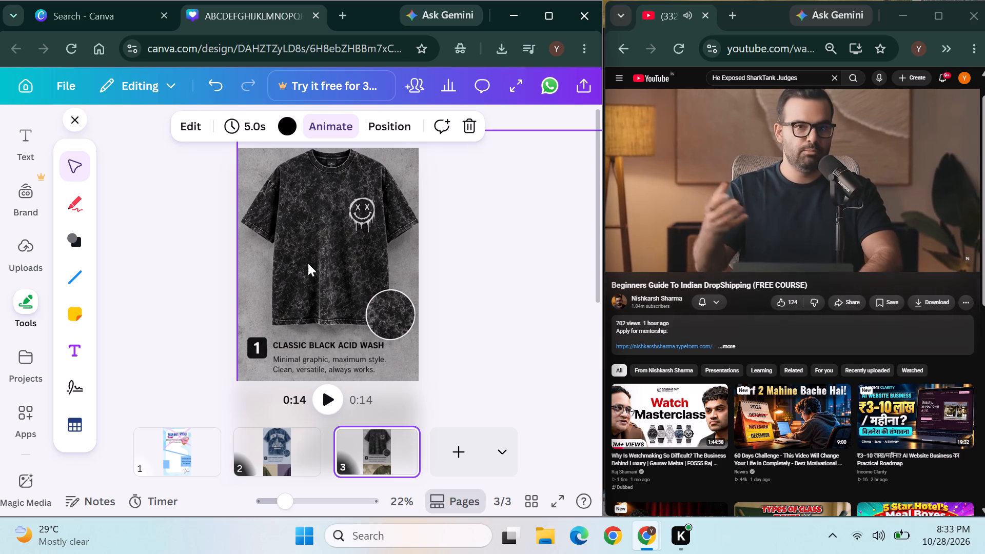
click(327, 399)
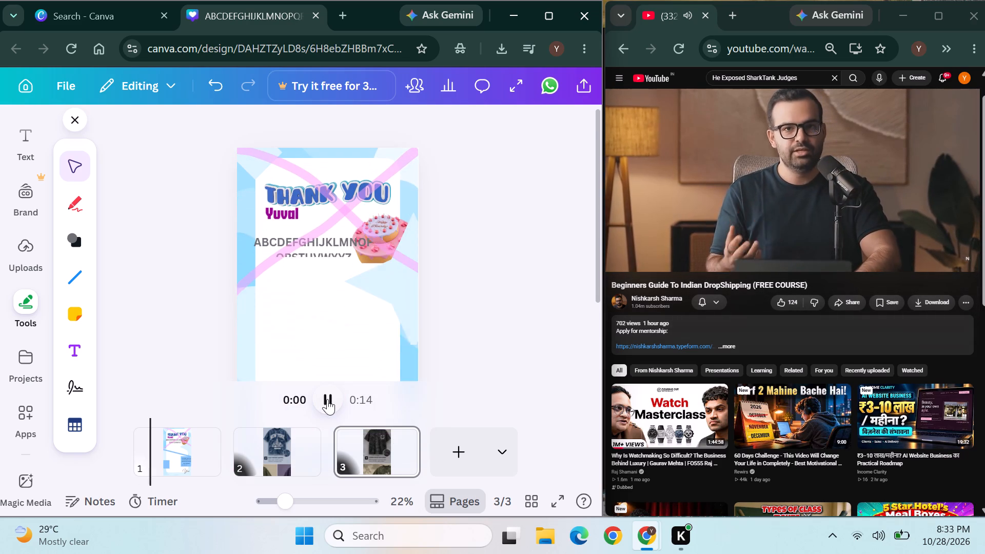
click(360, 446)
click(329, 396)
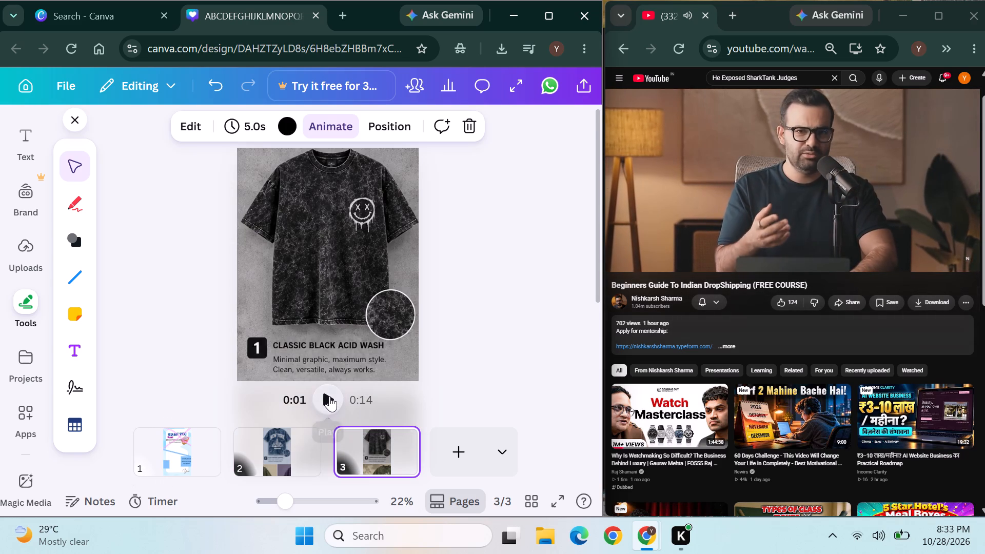
click(376, 450)
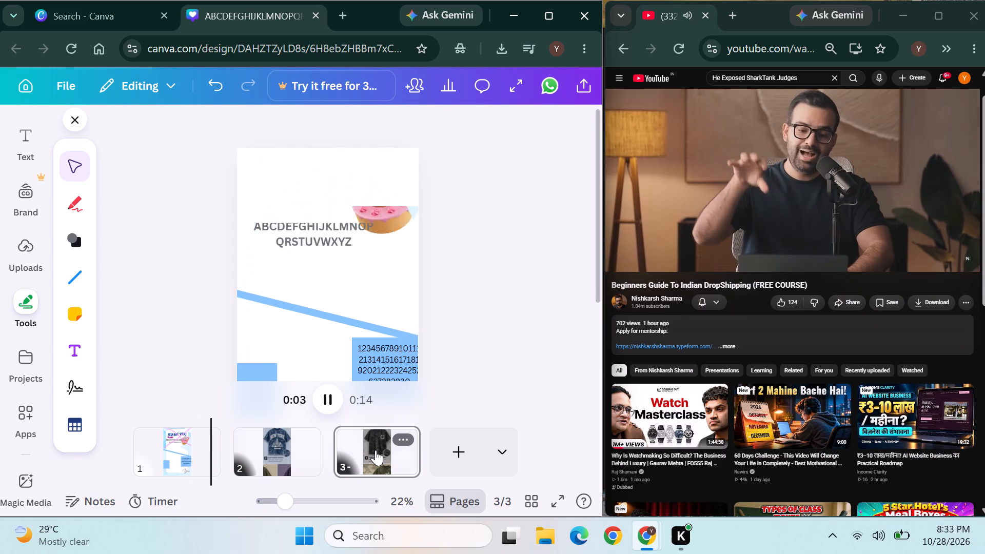
click(314, 128)
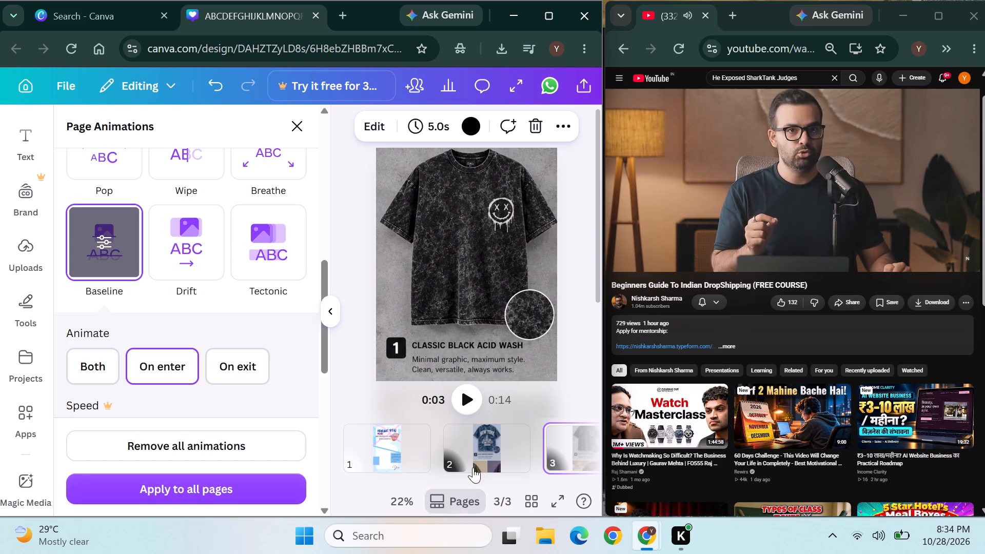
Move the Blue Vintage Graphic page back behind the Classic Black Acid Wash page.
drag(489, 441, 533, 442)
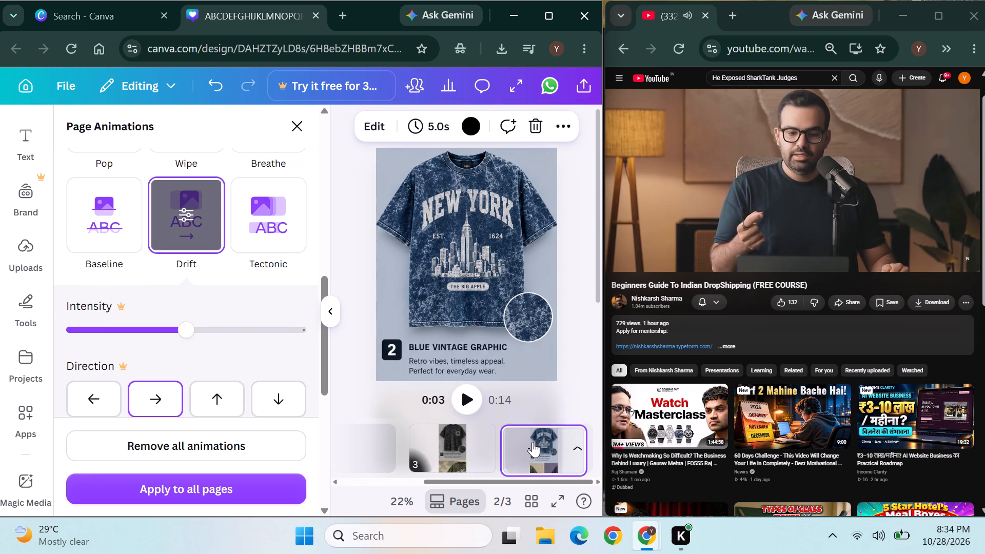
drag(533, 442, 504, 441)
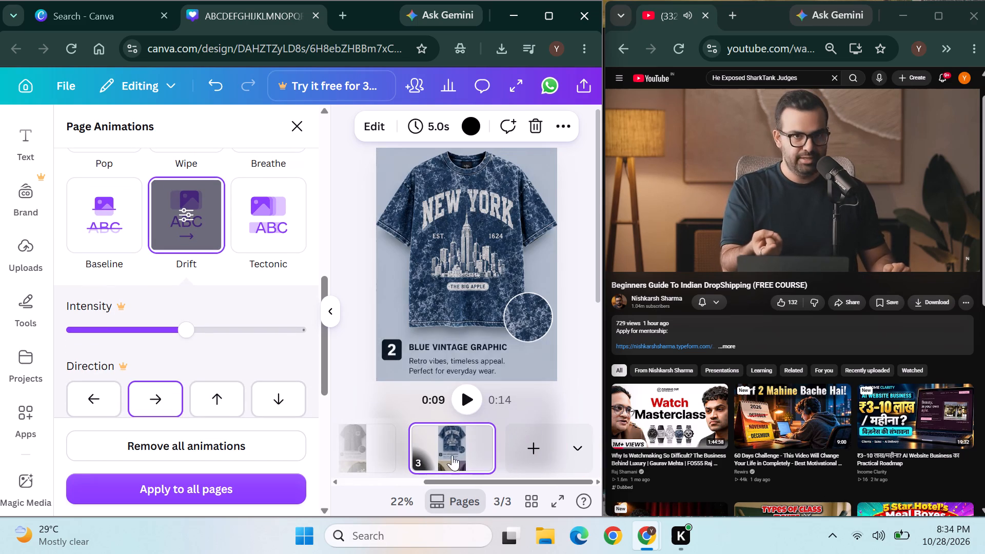
Play the Blue Vintage Graphic page to preview its Drift animation, closing the page animation settings.
click(459, 409)
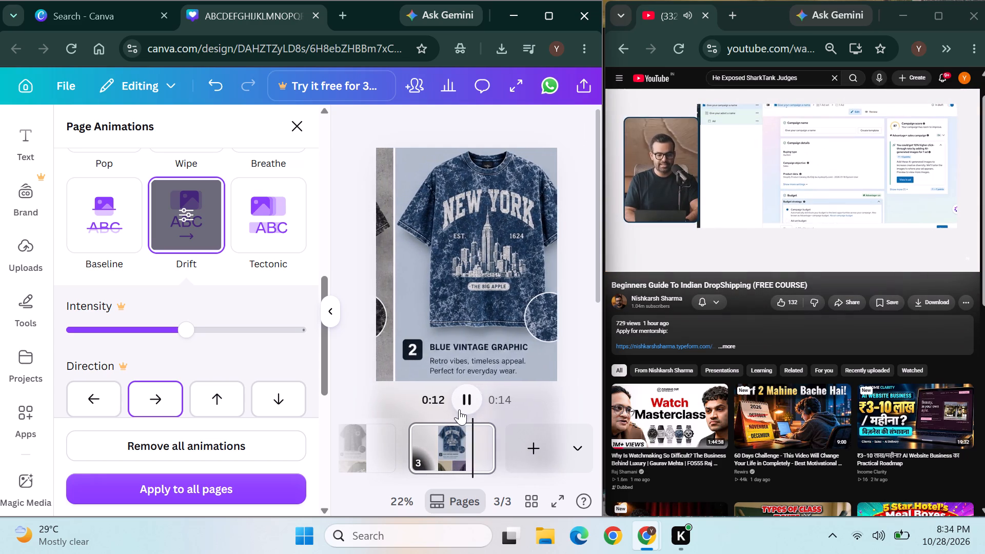
click(390, 404)
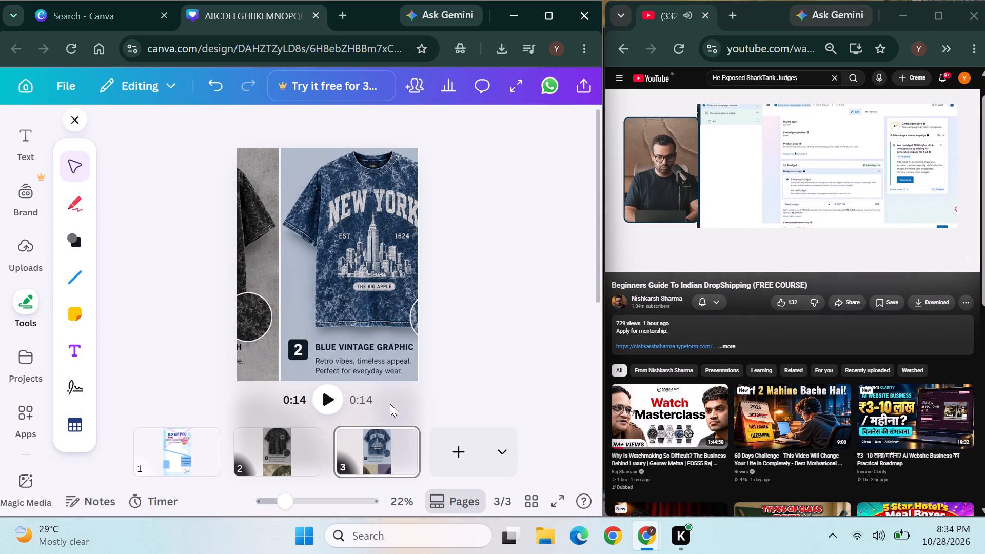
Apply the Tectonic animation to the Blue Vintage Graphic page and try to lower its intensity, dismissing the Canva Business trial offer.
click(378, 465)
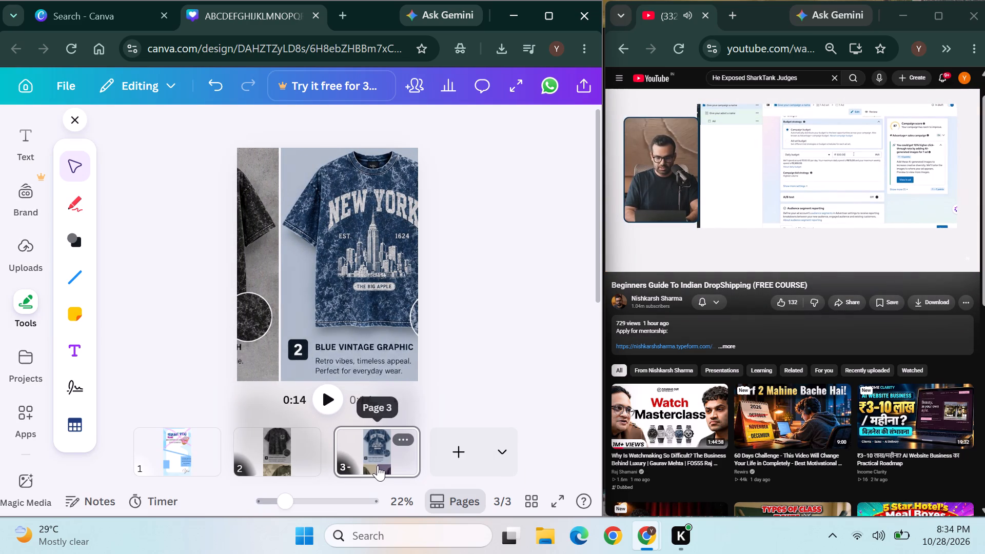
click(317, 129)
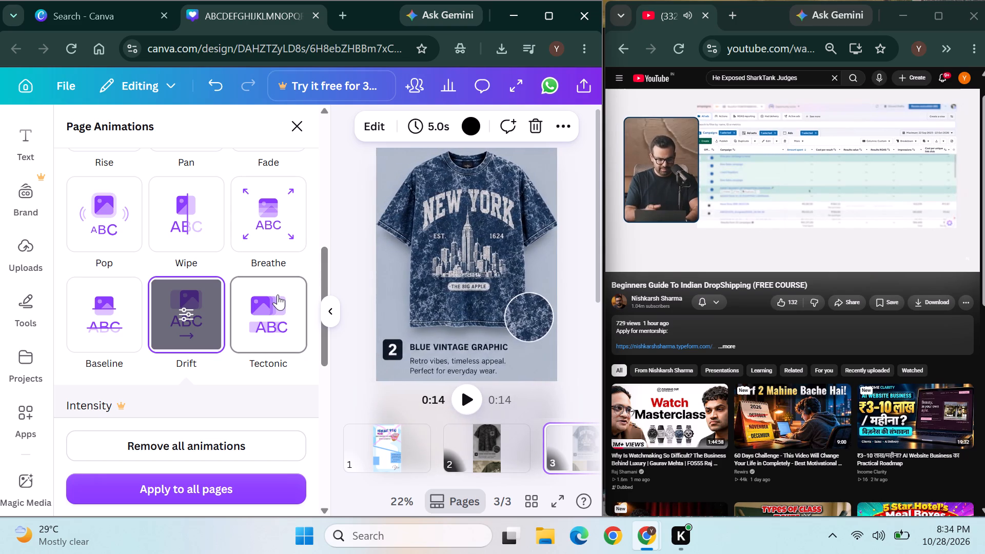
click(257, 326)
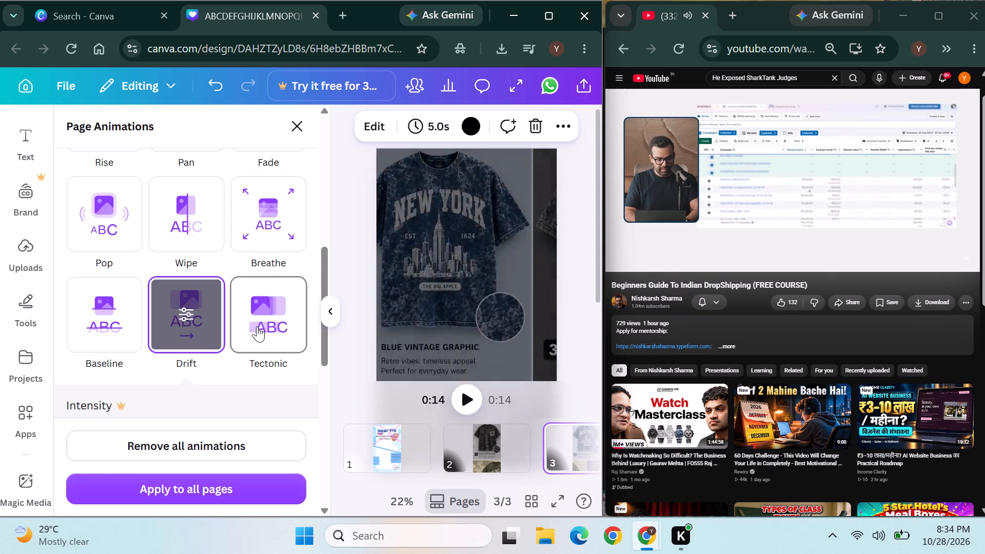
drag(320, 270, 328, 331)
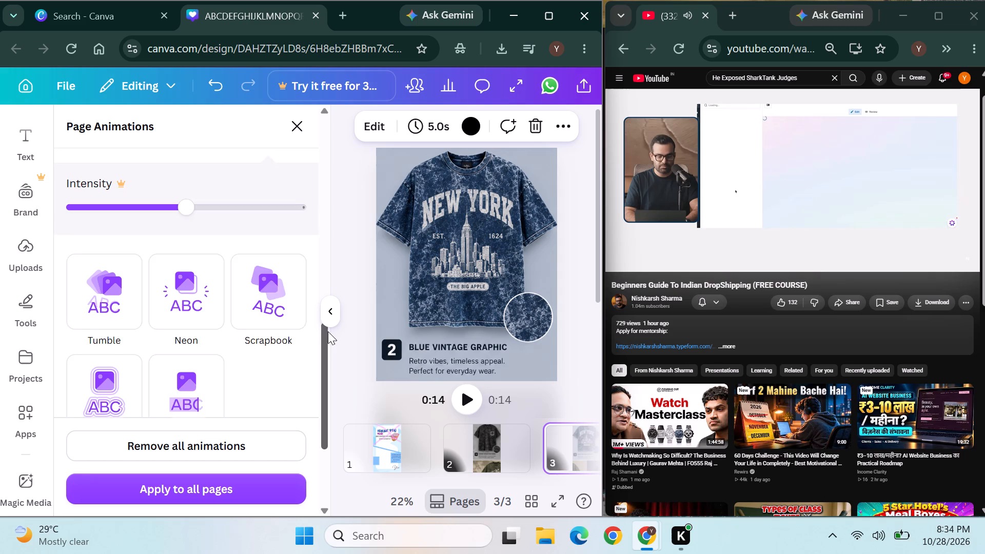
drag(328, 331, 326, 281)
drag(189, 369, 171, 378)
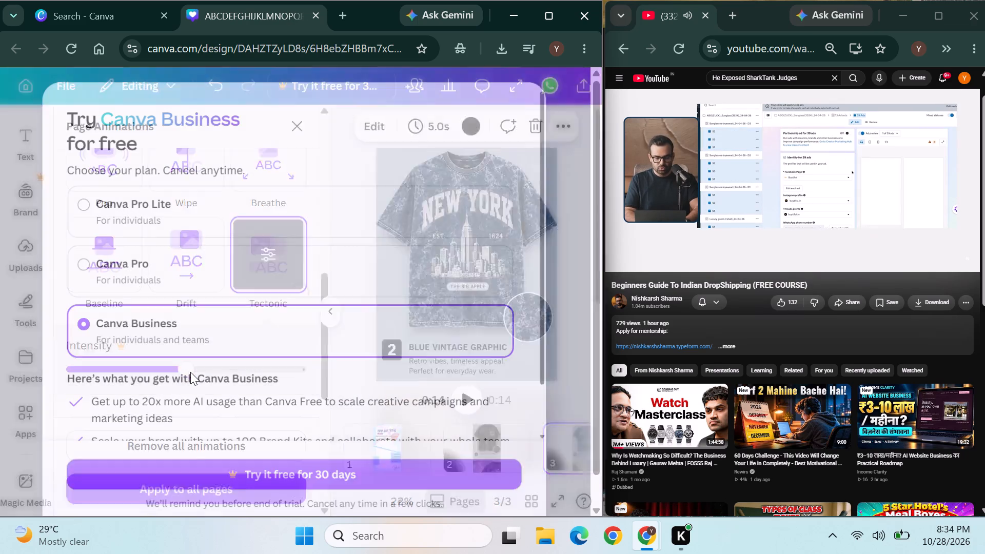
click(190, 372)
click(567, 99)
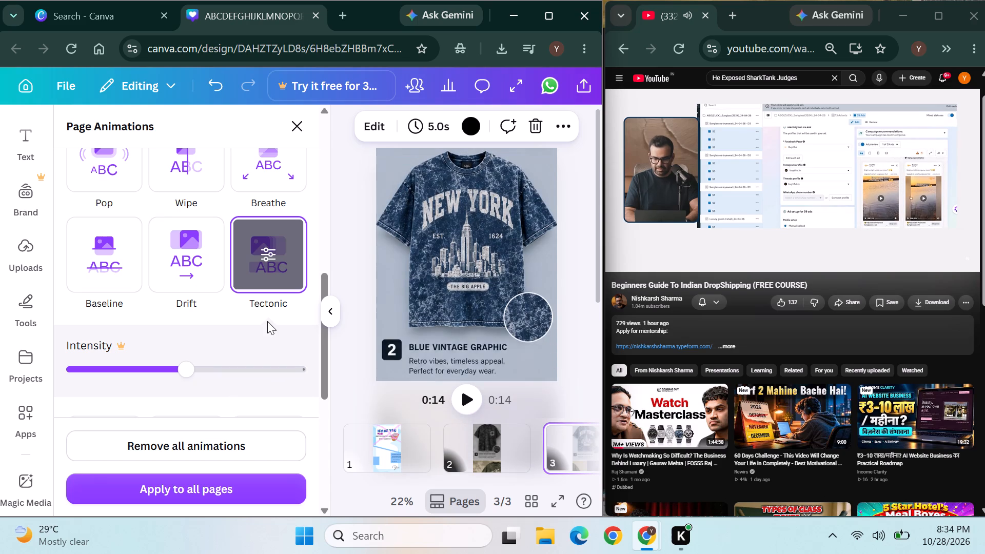
Apply the Pan page animation to the Blue Vintage Graphic page and close the animation settings.
drag(319, 327, 314, 271)
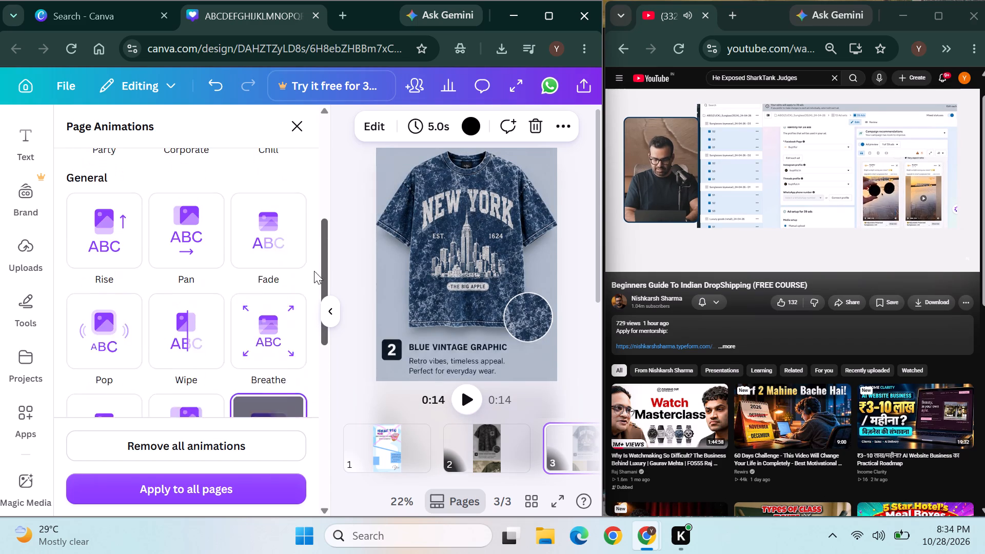
drag(314, 271, 310, 254)
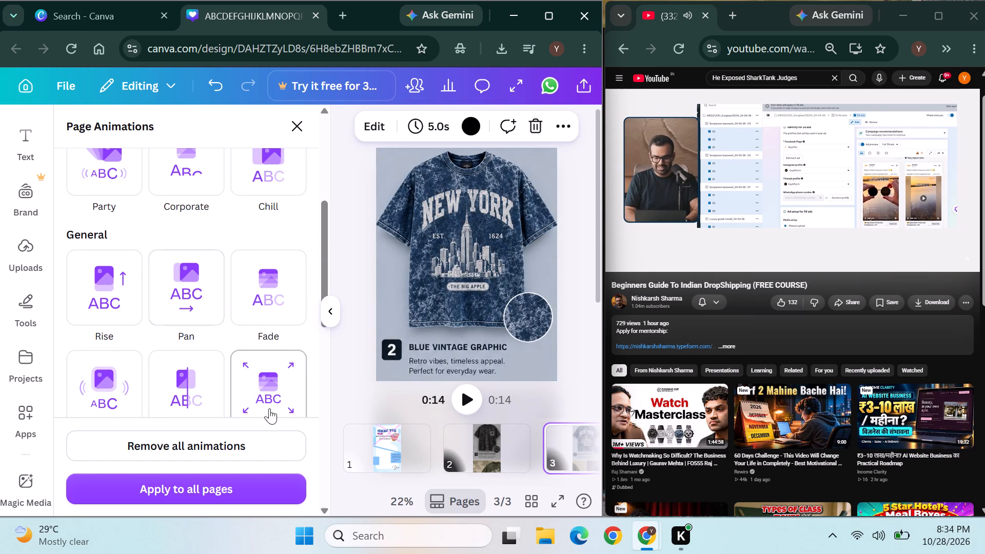
click(203, 295)
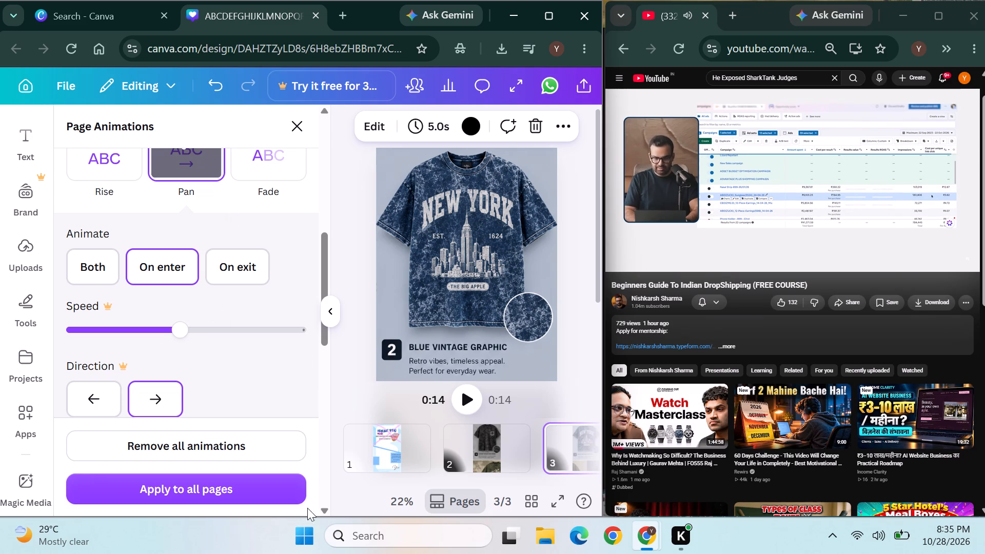
click(346, 134)
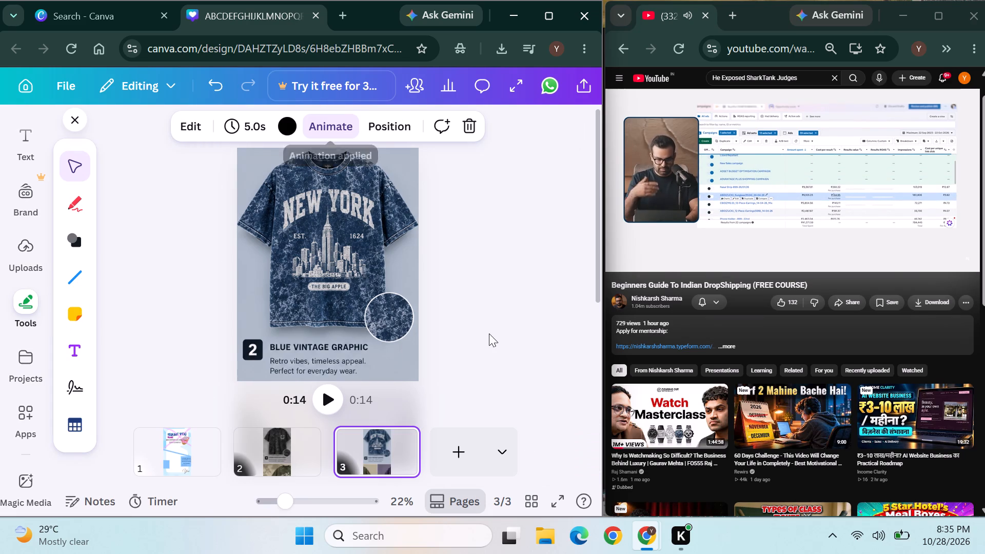
Add a fourth page and place the downloaded Five Acid-Wash T-Shirt Designs image on it.
click(454, 433)
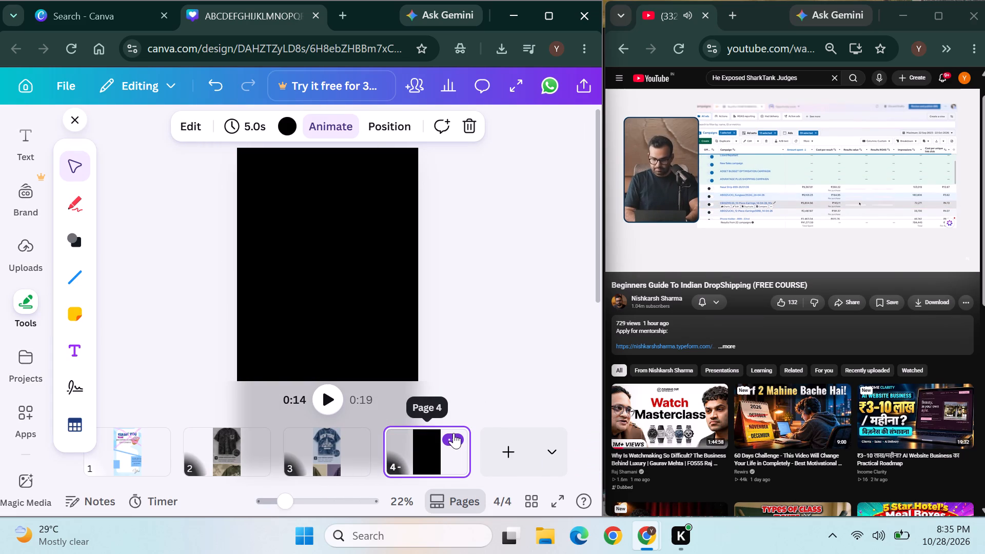
click(504, 52)
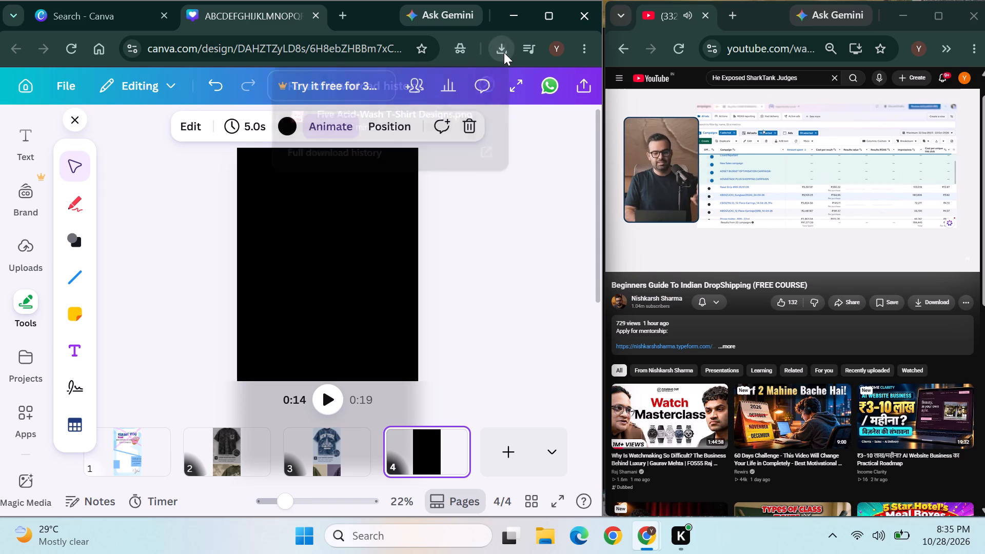
drag(418, 106, 360, 226)
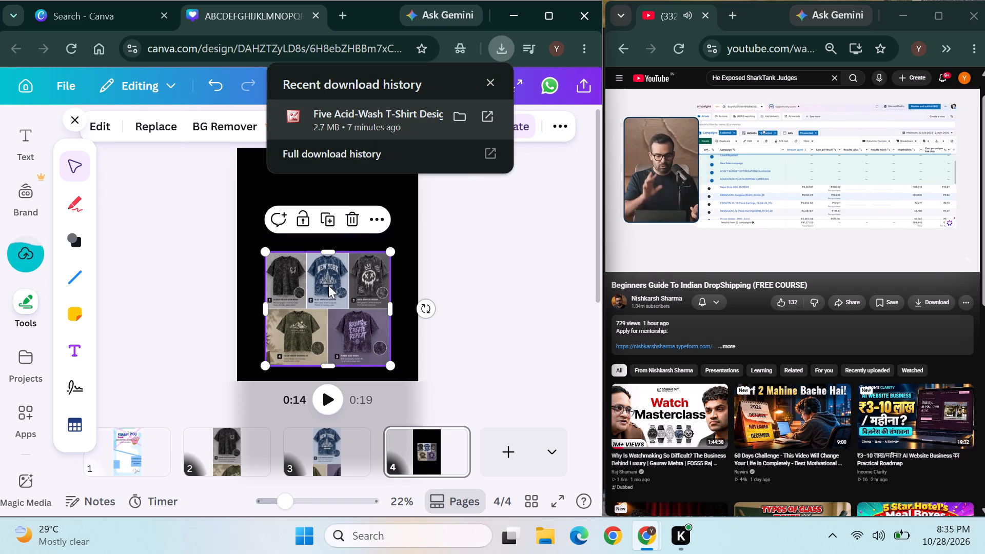
Enlarge and reposition the image on page 4 so only the Grey Graffiti Design T-shirt and its caption fill the page.
drag(328, 285, 357, 173)
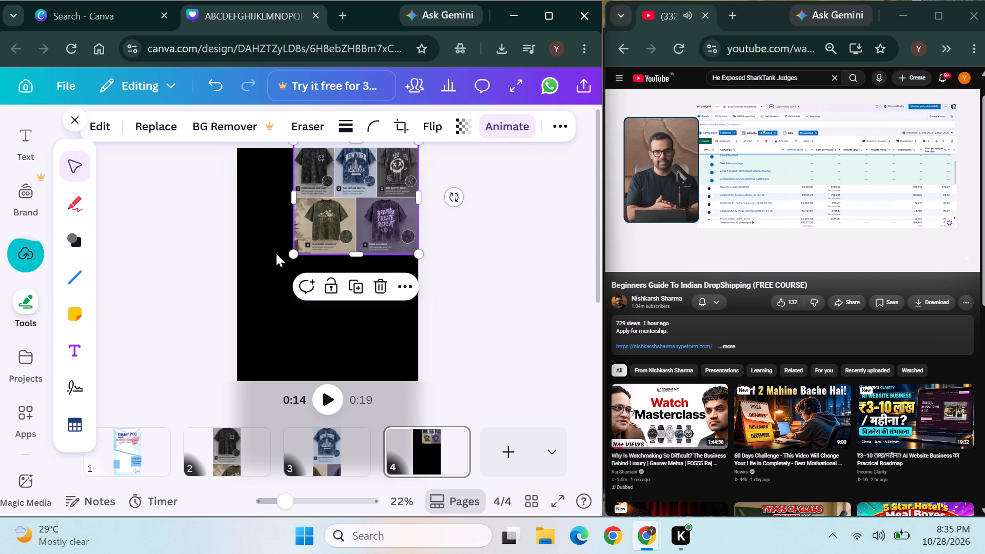
drag(291, 257, 0, 553)
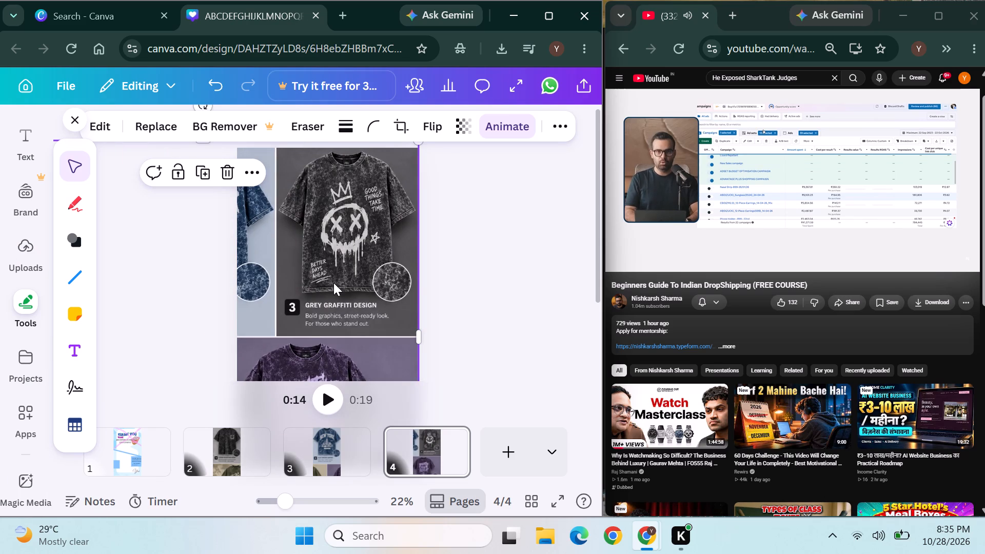
drag(333, 283, 295, 329)
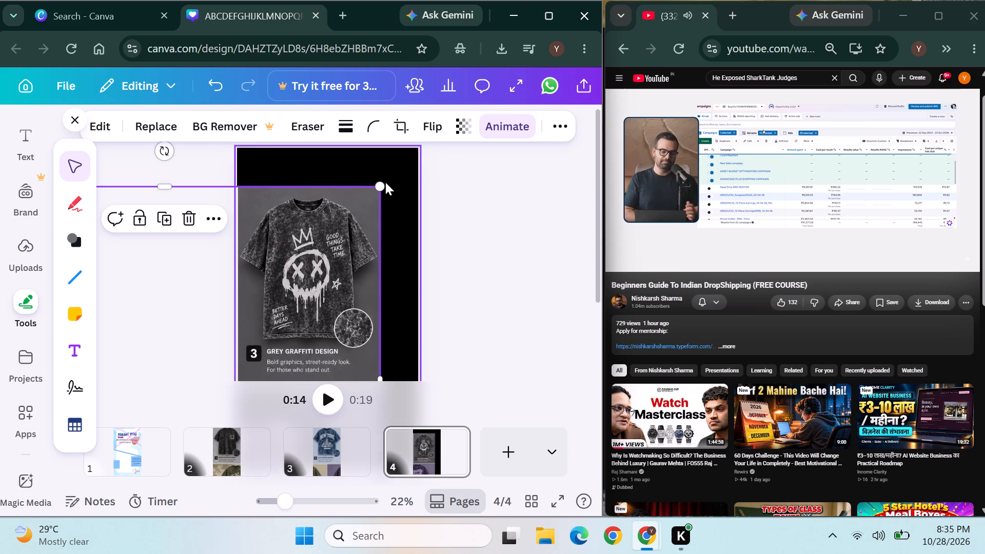
drag(377, 186, 461, 122)
drag(388, 196, 350, 247)
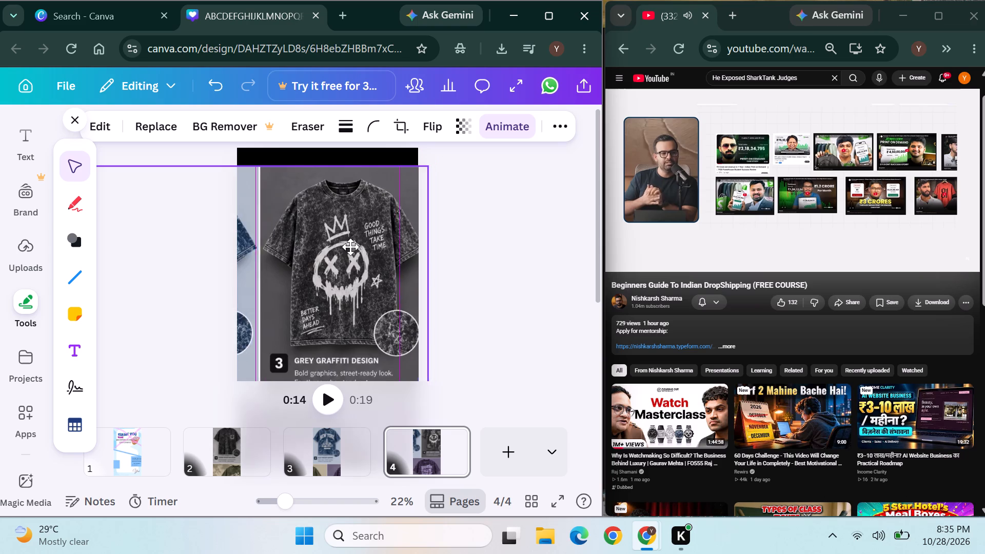
drag(350, 247, 323, 259)
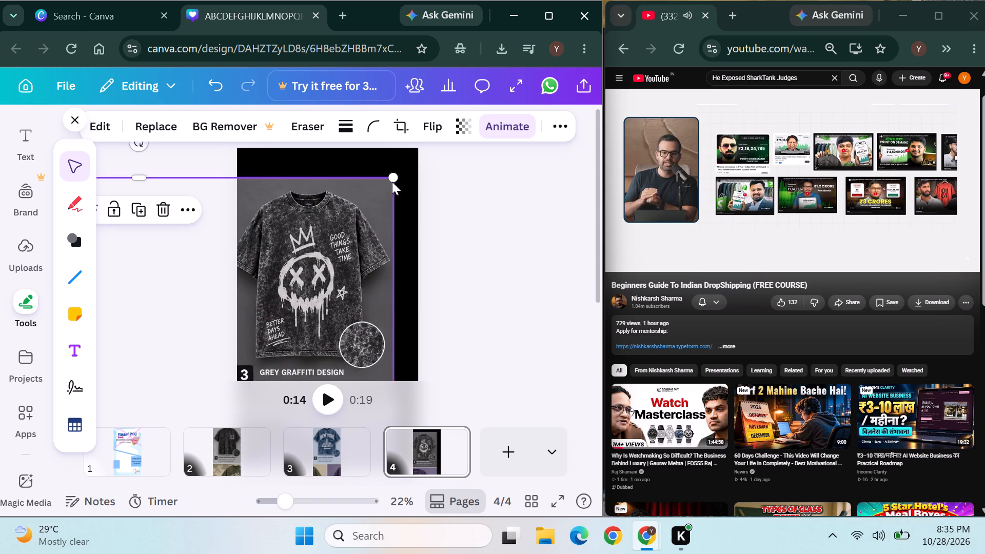
drag(392, 180, 420, 146)
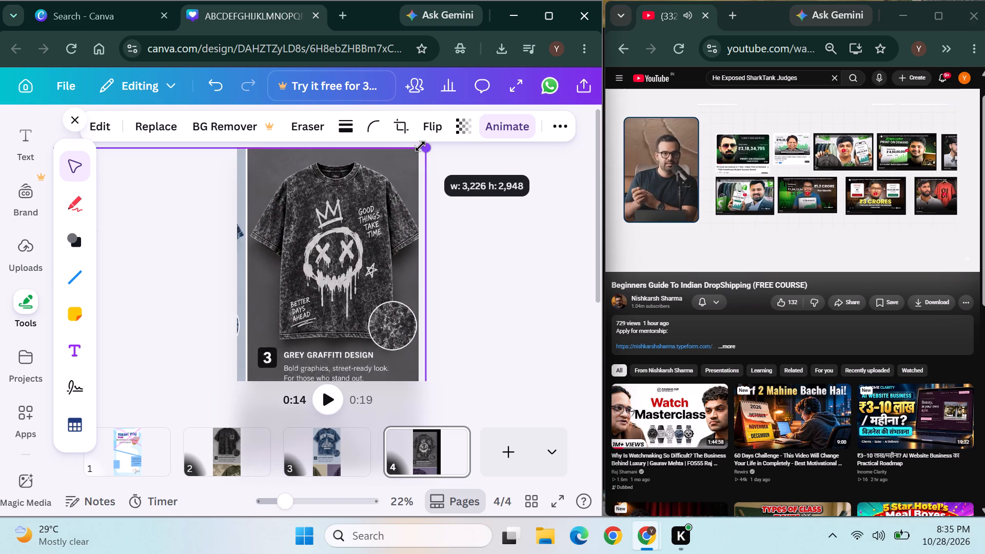
drag(420, 146, 431, 140)
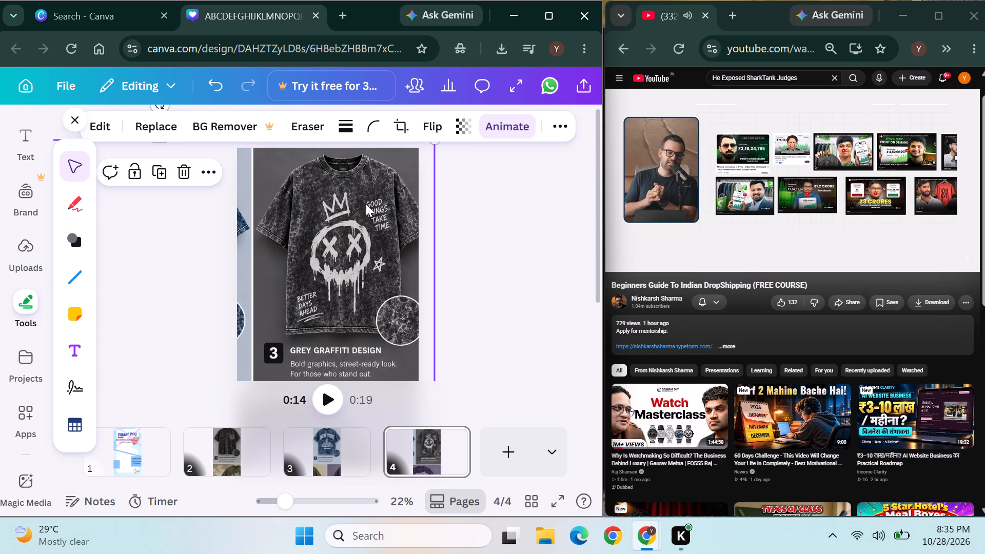
drag(366, 204, 352, 214)
drag(339, 263, 340, 258)
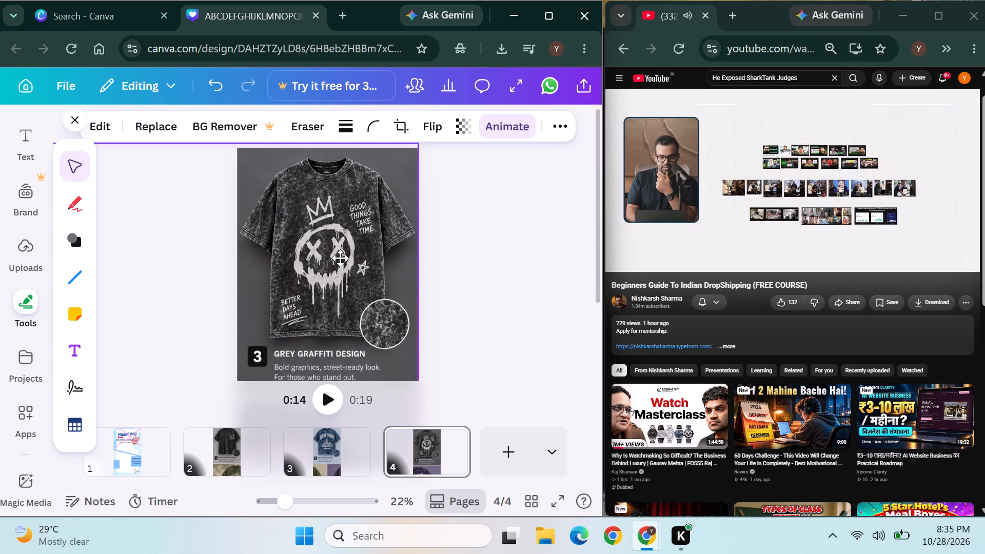
drag(340, 258, 341, 253)
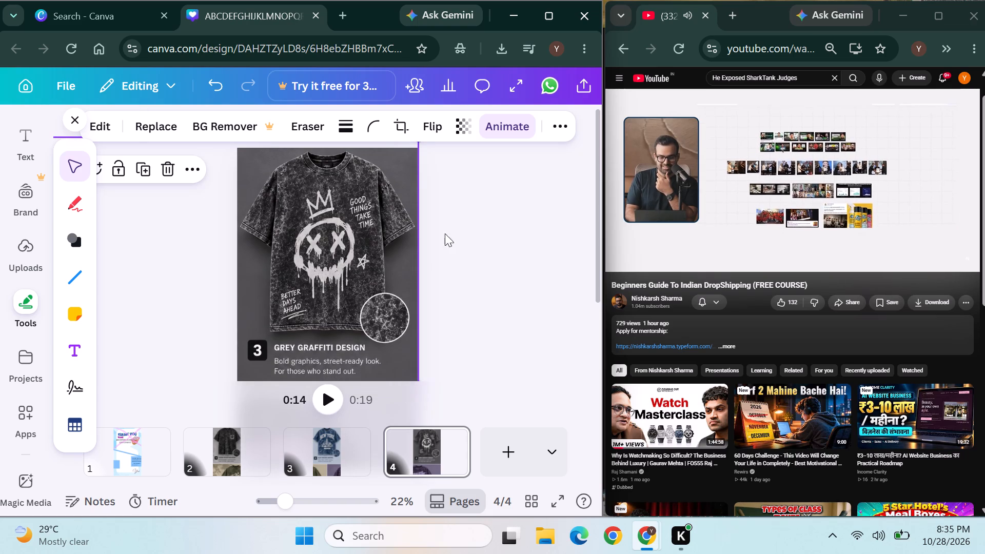
click(496, 269)
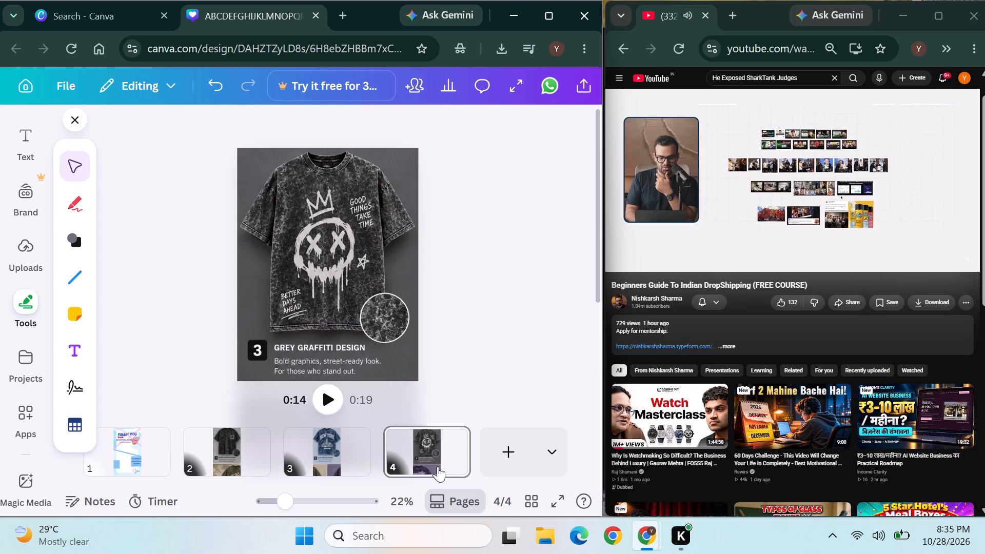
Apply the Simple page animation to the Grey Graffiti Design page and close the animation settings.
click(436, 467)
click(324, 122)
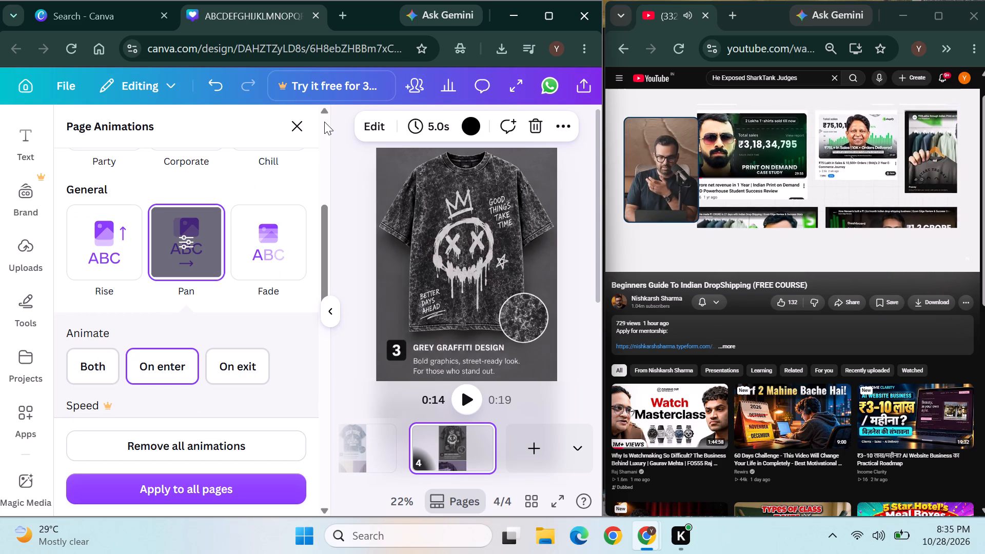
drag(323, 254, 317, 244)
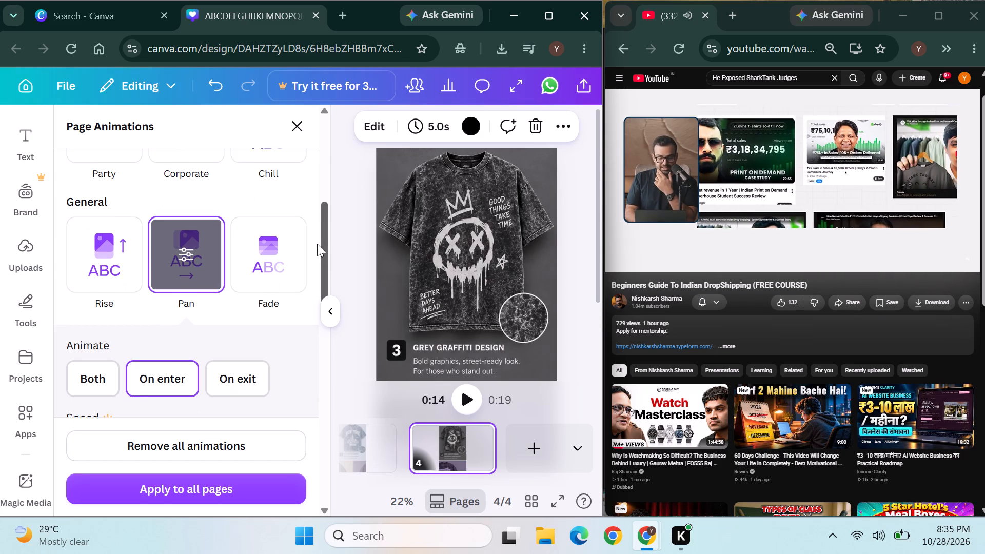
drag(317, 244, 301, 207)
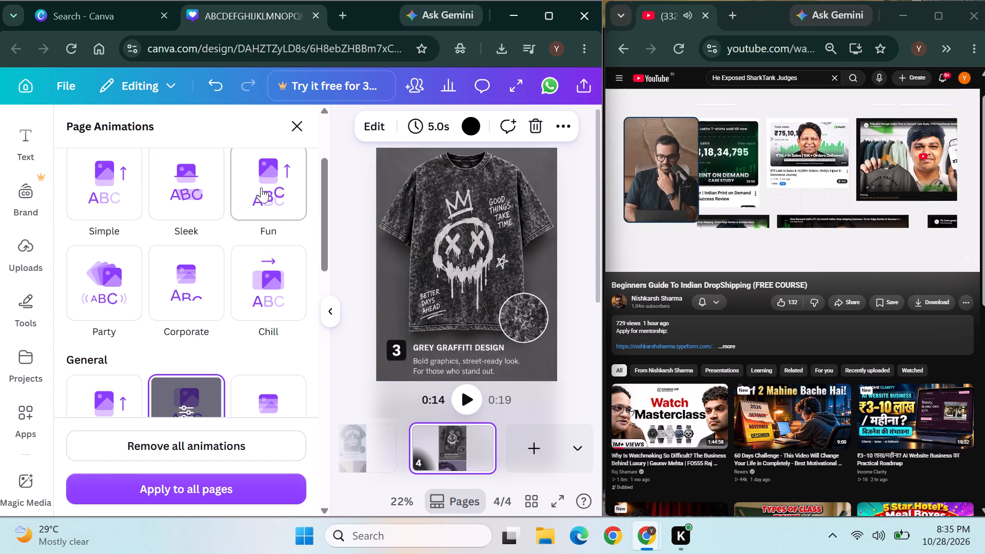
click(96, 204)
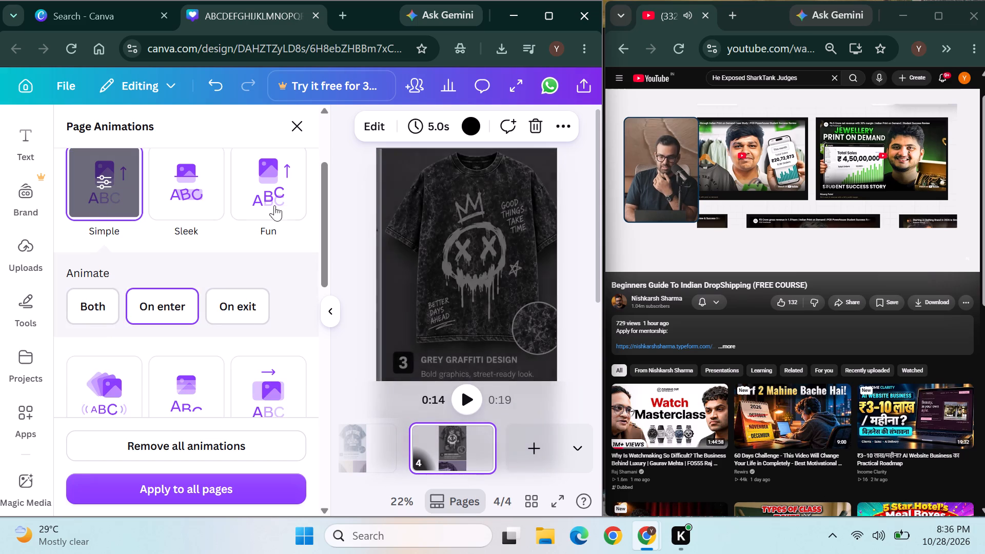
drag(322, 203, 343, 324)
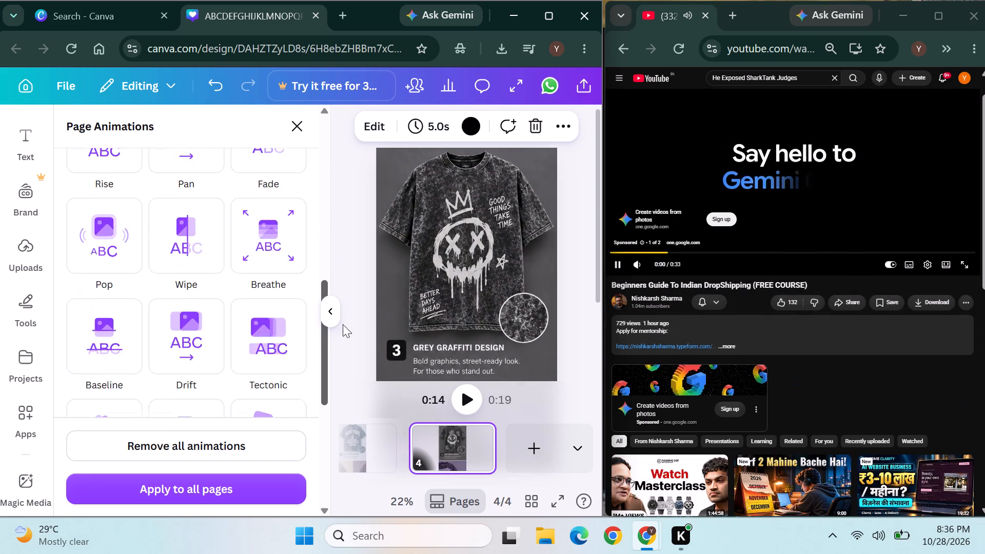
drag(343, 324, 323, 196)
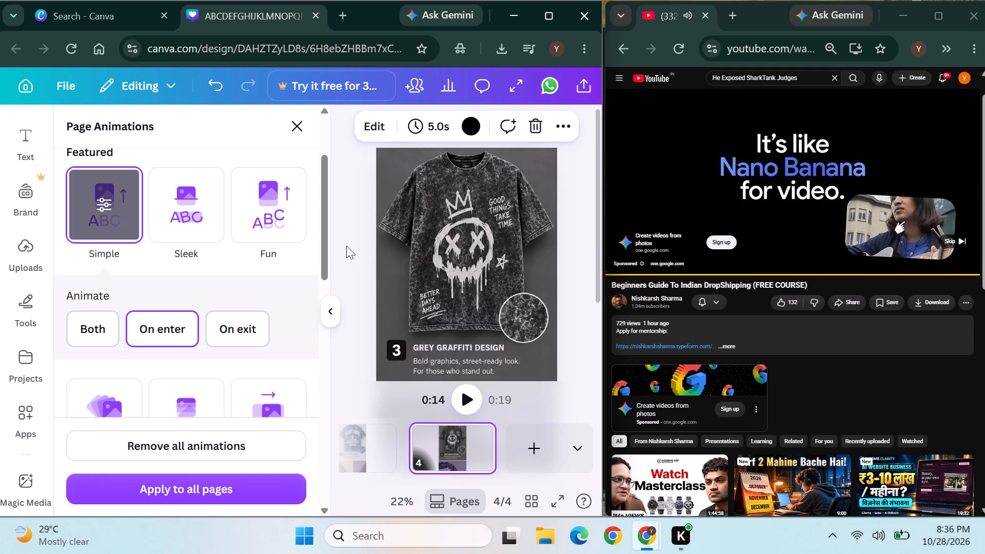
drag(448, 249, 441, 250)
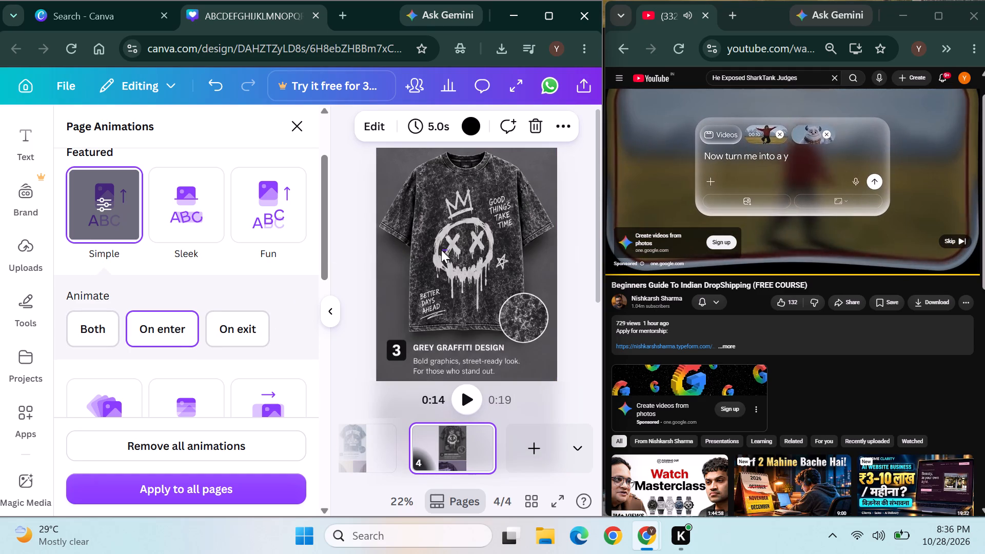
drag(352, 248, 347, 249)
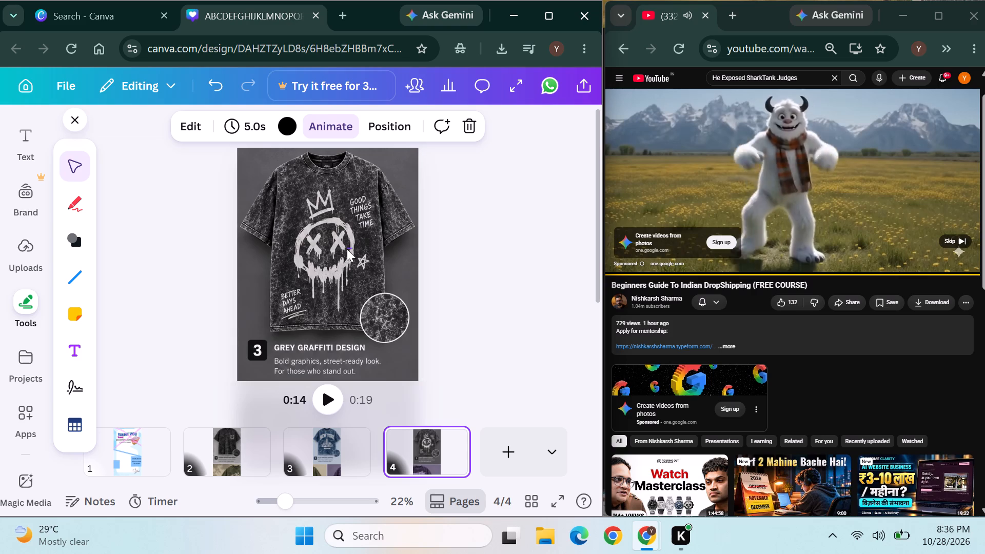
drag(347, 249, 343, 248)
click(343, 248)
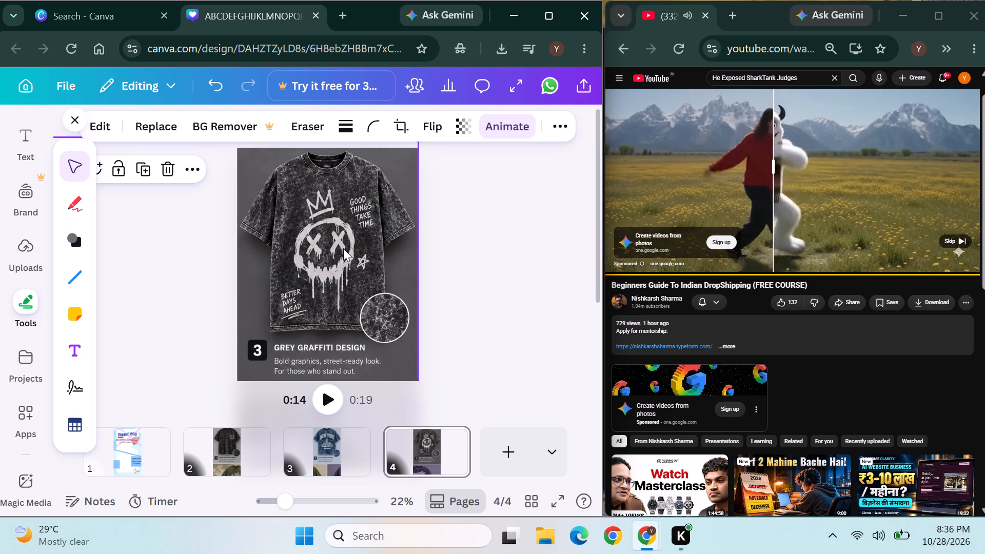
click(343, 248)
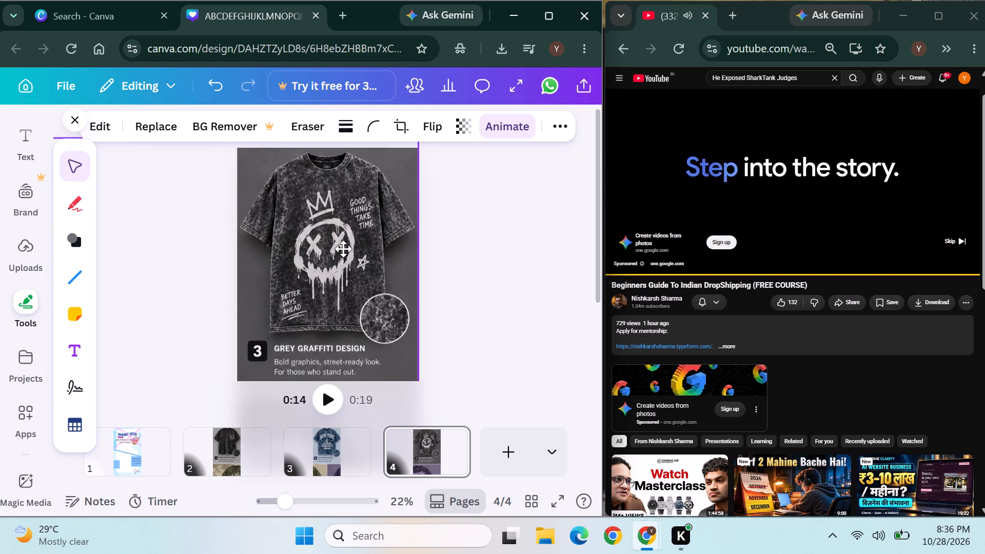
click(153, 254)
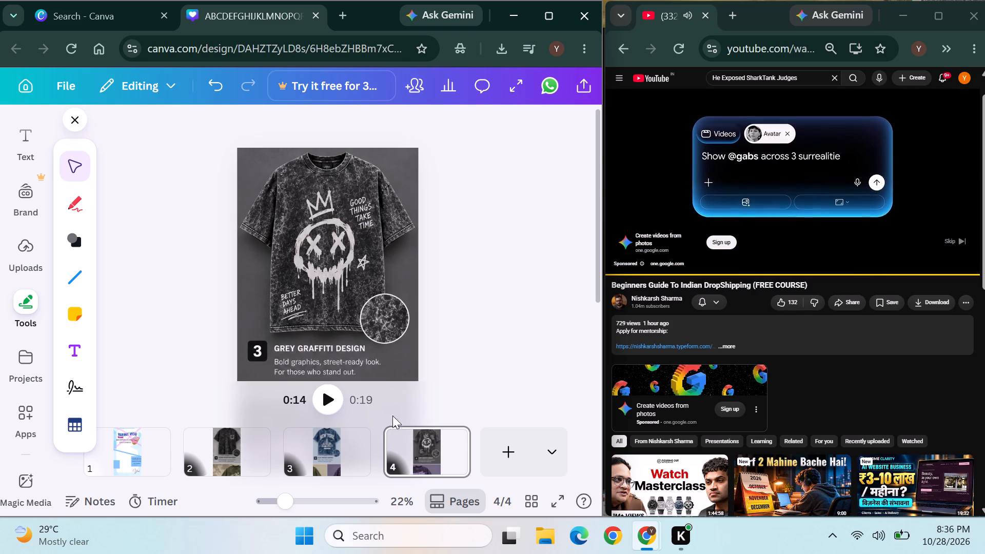
Apply the Tectonic page animation to the Grey Graffiti Design page and close the animation settings.
click(427, 460)
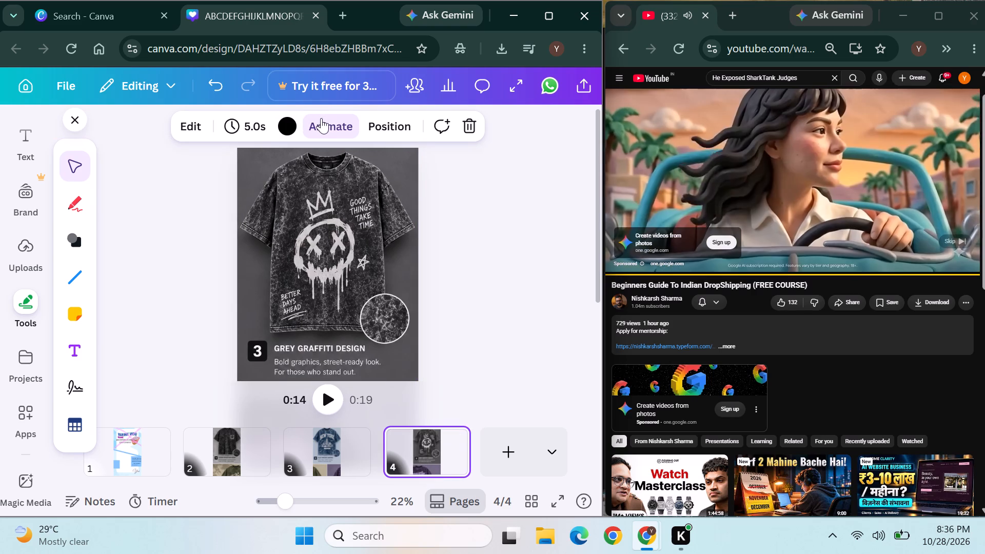
click(323, 119)
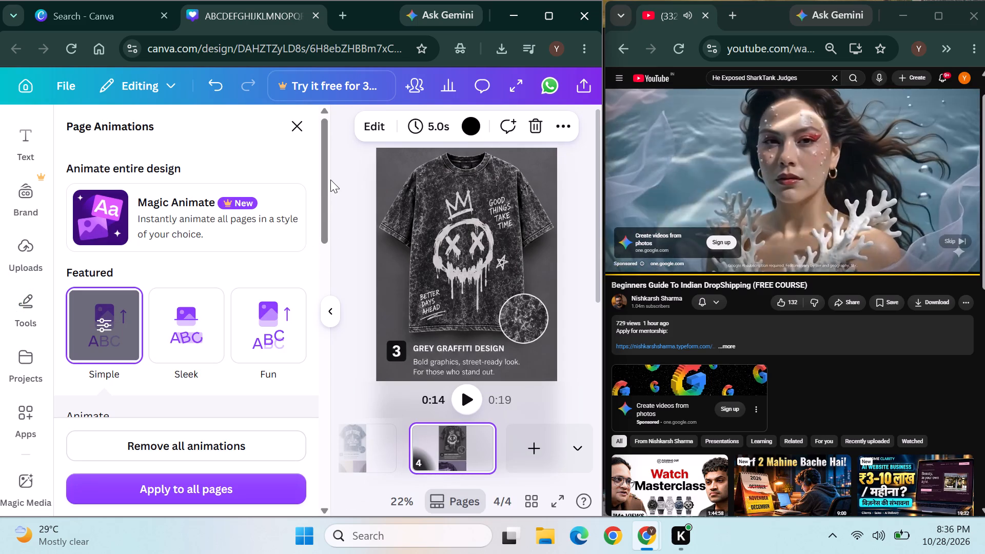
drag(321, 181, 321, 218)
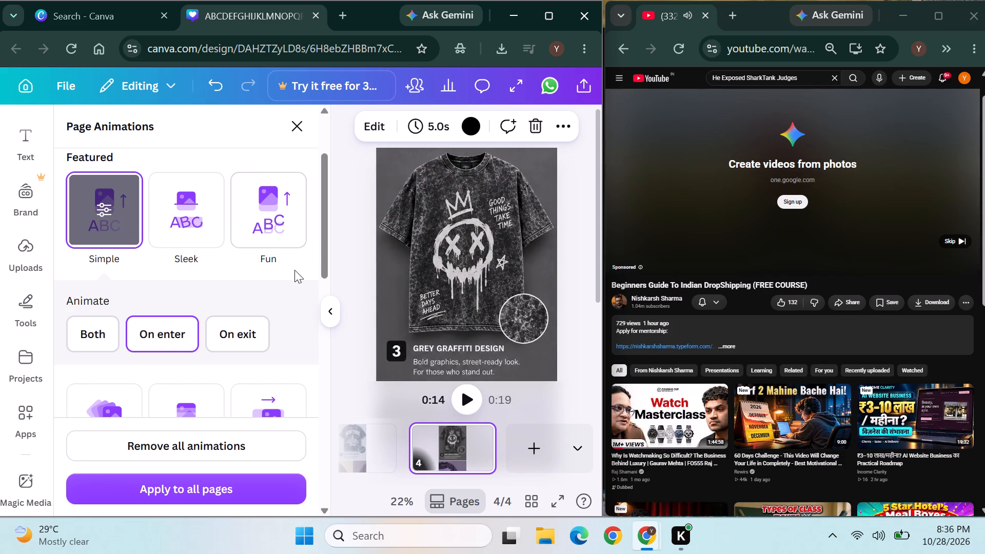
drag(324, 224, 332, 310)
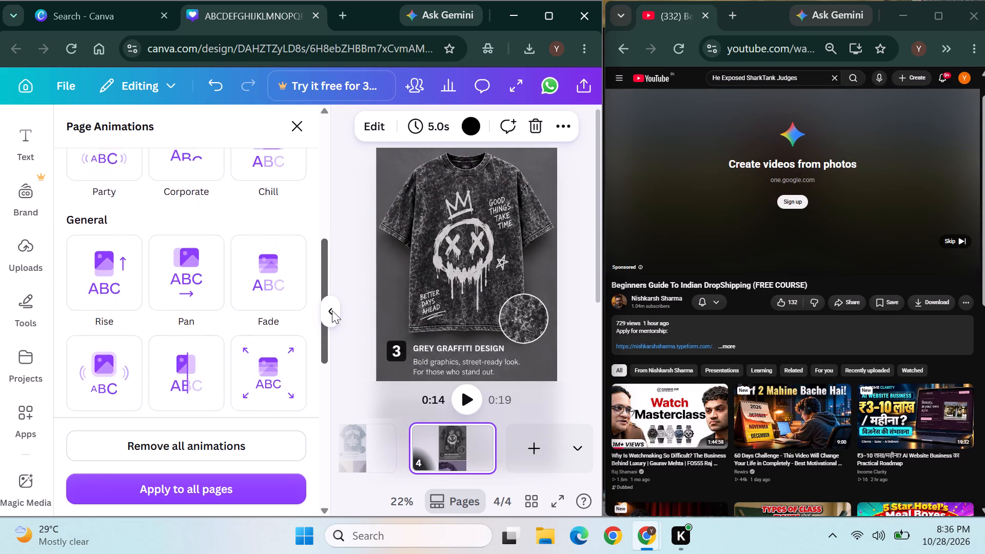
drag(332, 310, 334, 276)
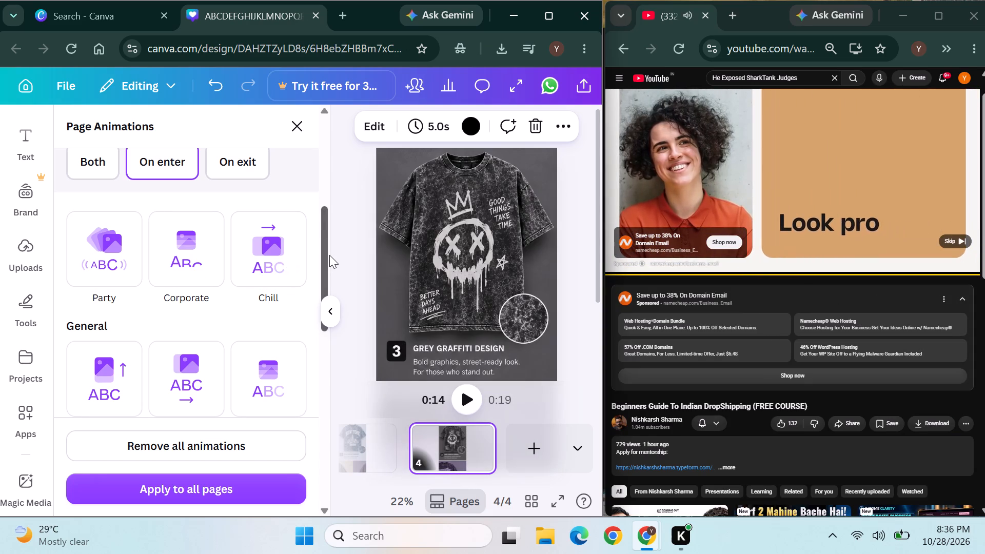
drag(324, 257, 335, 396)
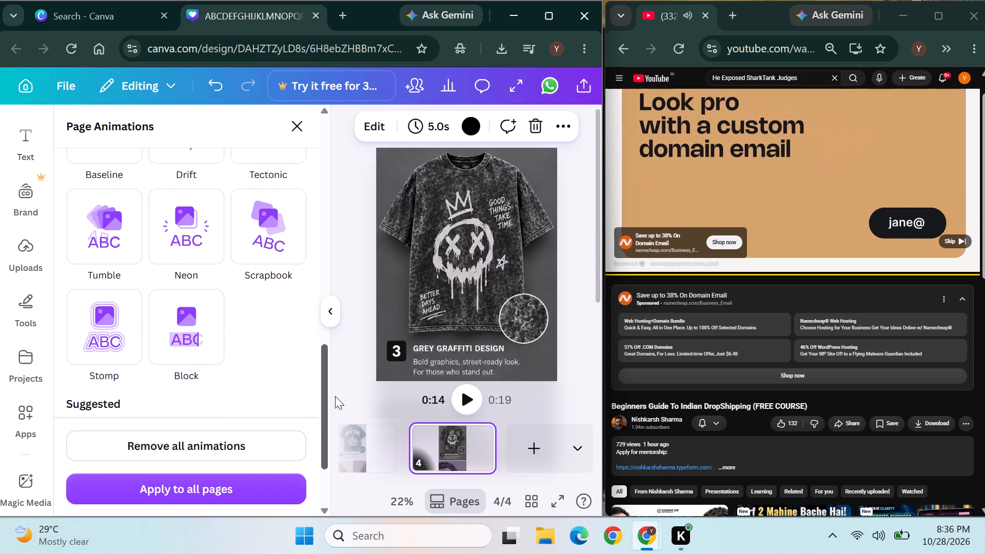
drag(335, 396, 333, 399)
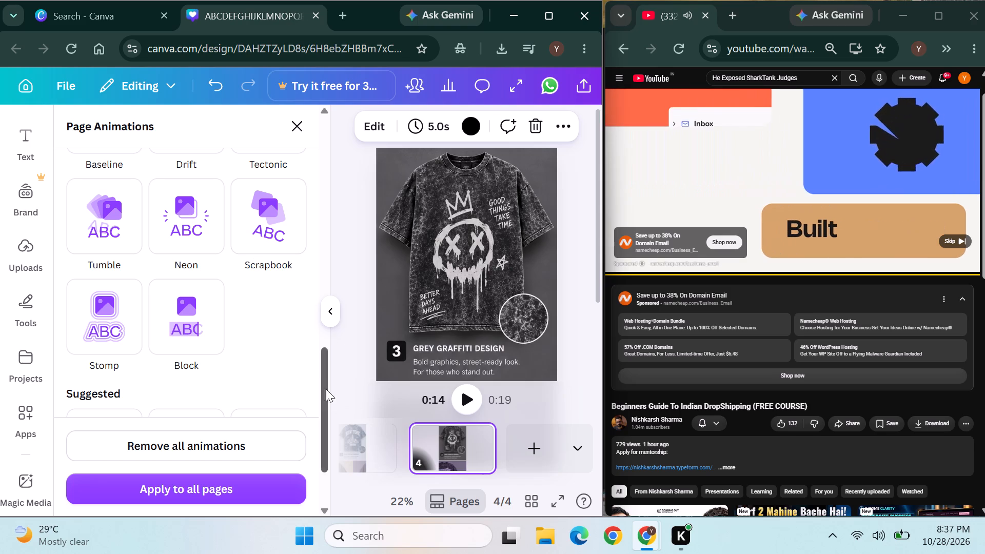
drag(324, 373, 313, 317)
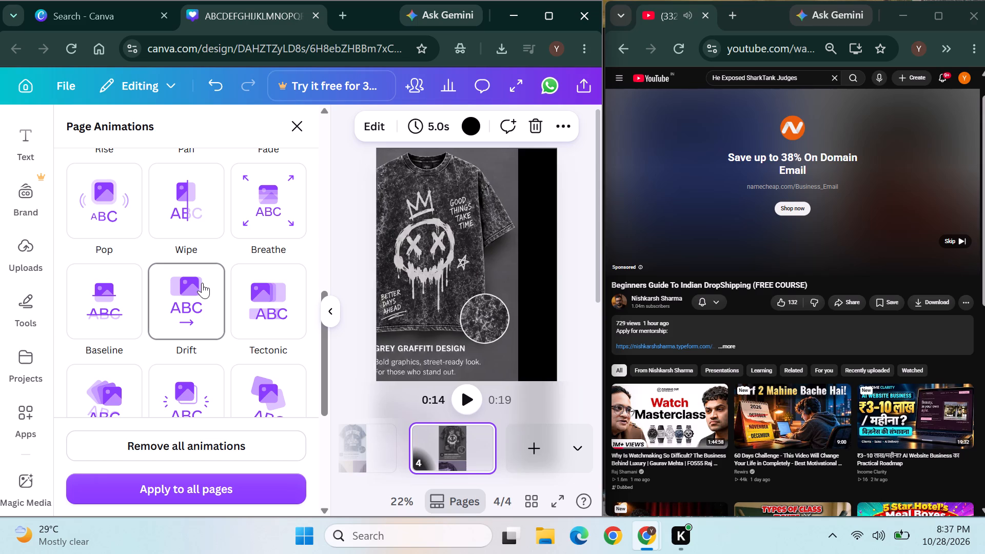
click(269, 311)
drag(322, 354, 335, 385)
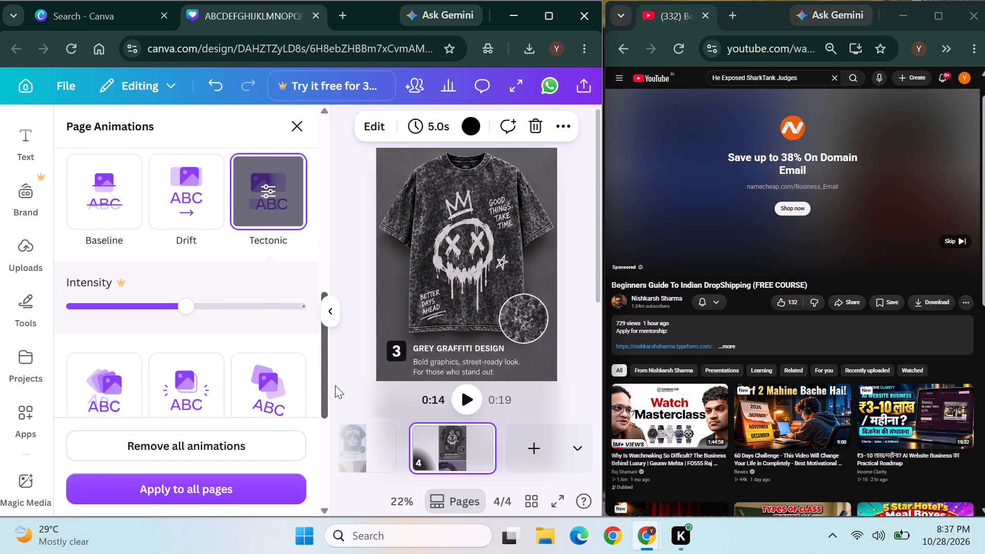
drag(335, 385, 323, 336)
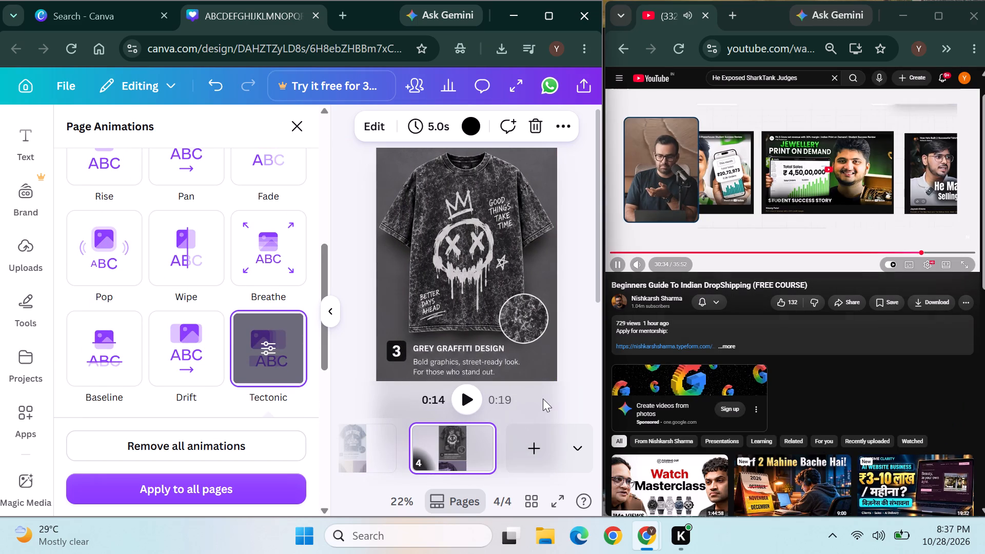
click(543, 399)
Move the Grey Graffiti Design page ahead of the Blue Vintage Graphic page, making it page 3.
drag(418, 458, 269, 443)
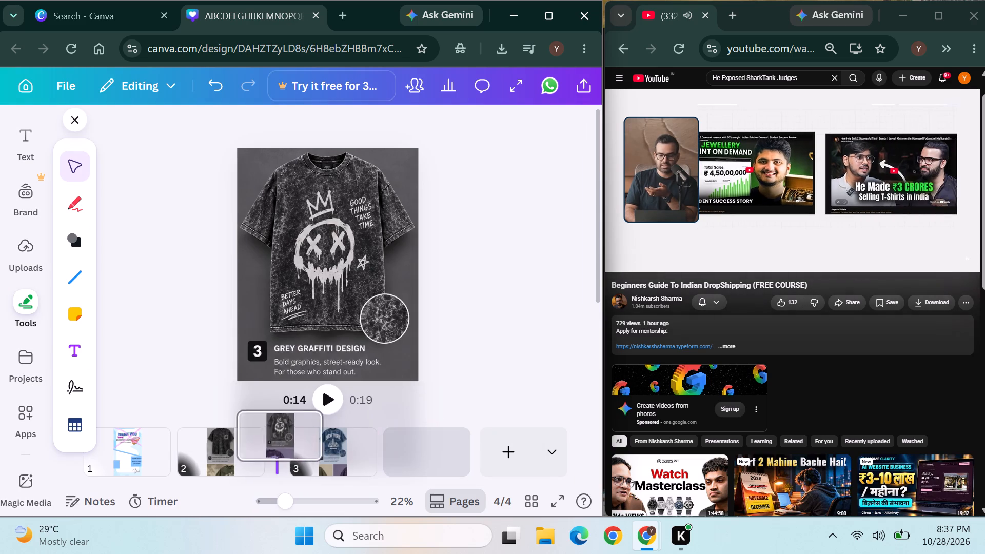
drag(269, 443, 262, 454)
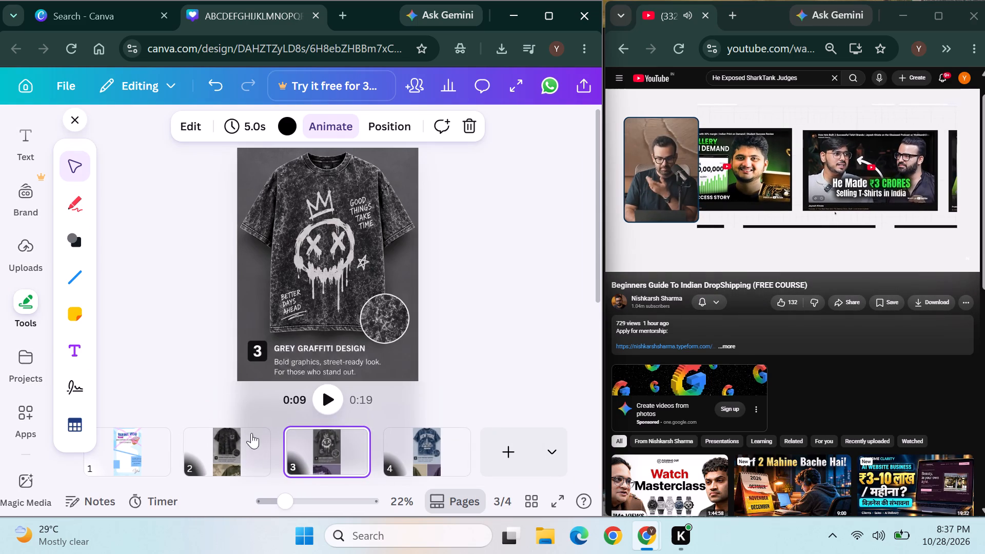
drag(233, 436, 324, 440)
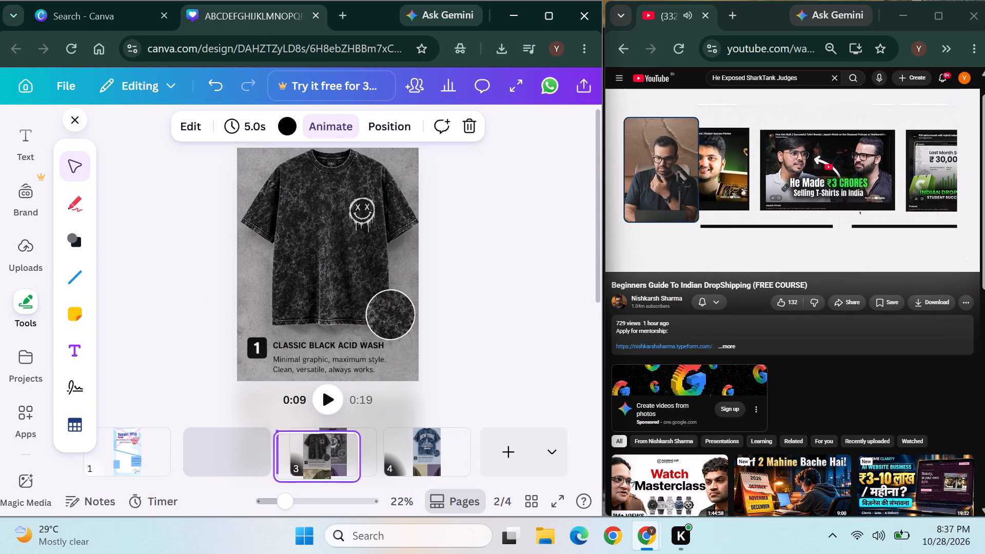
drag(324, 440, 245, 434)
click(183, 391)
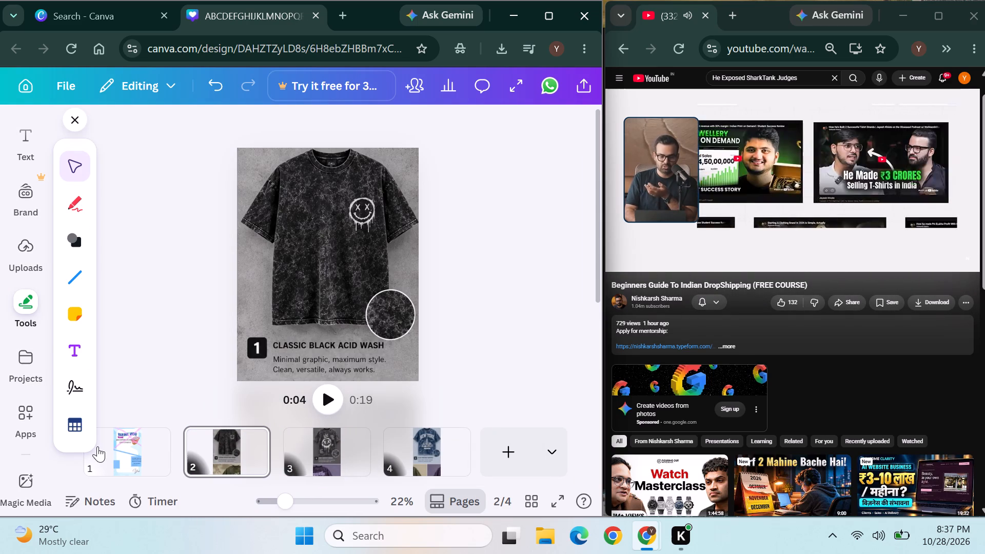
Play the design from page 1 to preview the page order and animations.
click(98, 446)
click(331, 400)
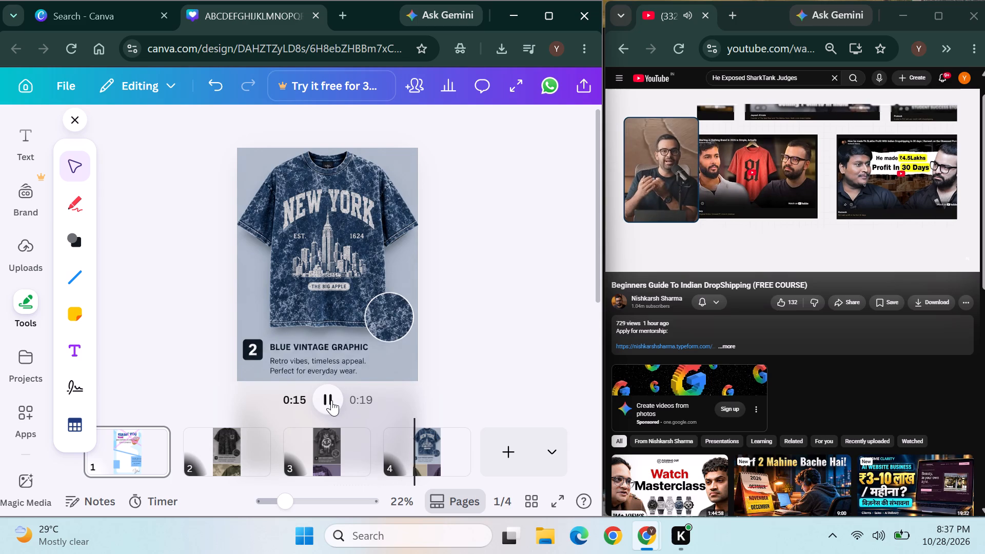
click(337, 404)
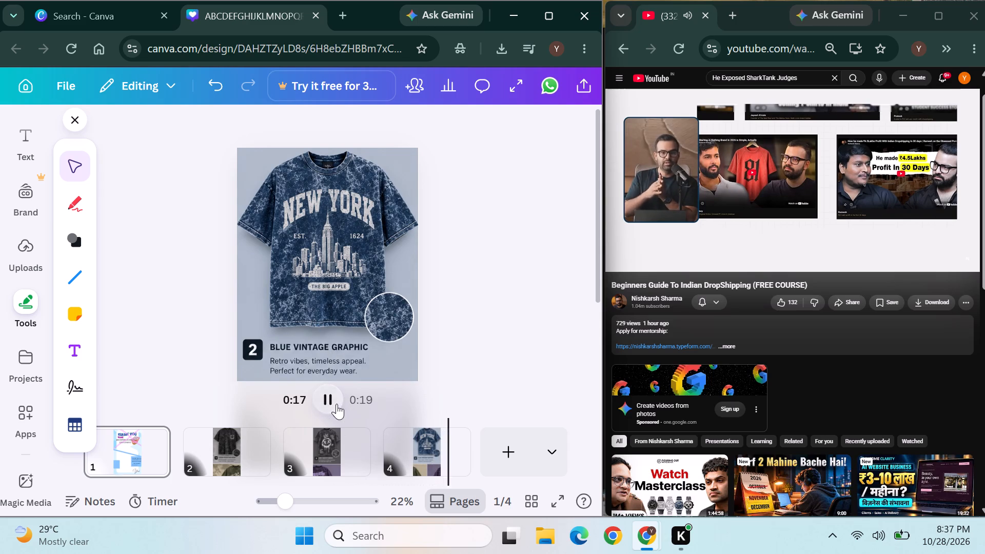
Add a fifth page and place the downloaded Five Acid-Wash T-Shirt Designs image on it.
click(506, 444)
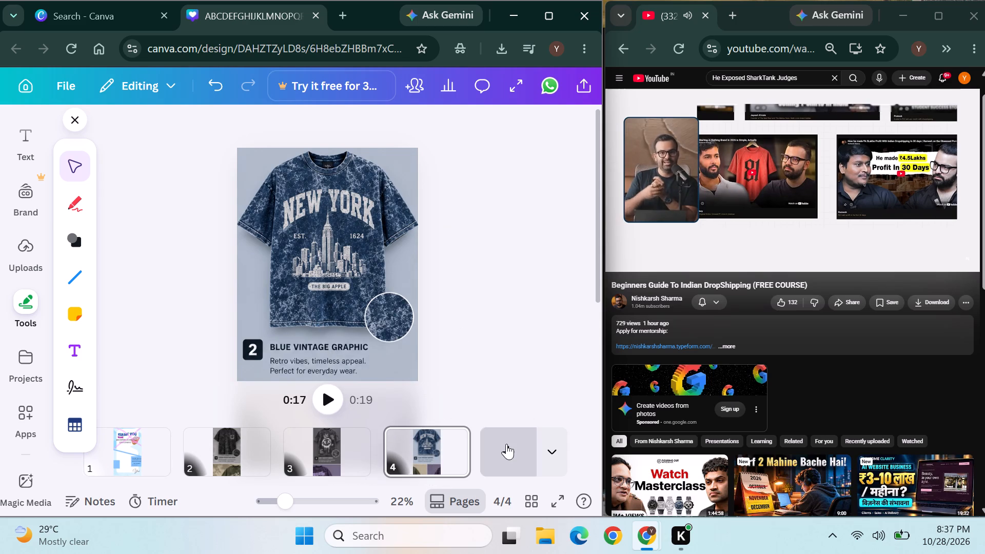
click(501, 49)
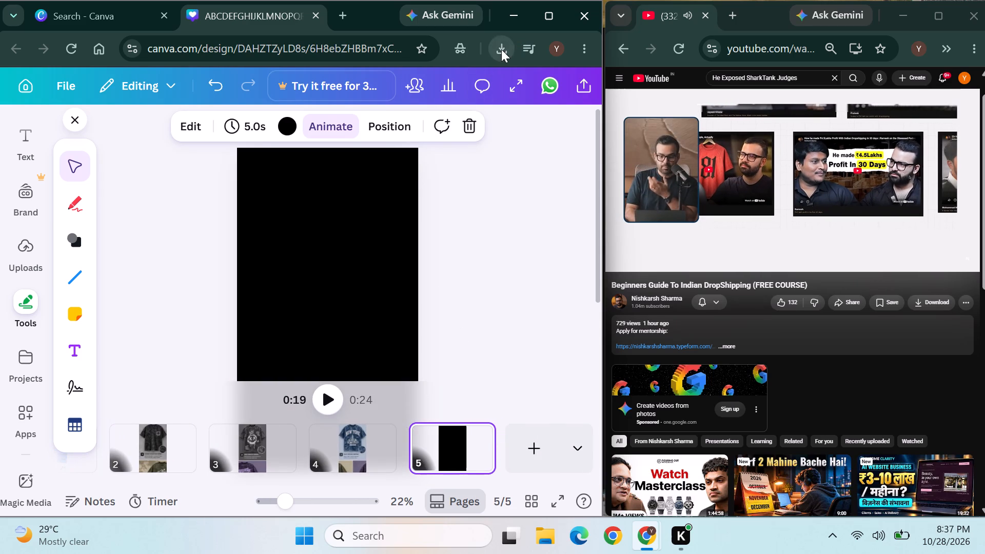
drag(384, 132, 311, 361)
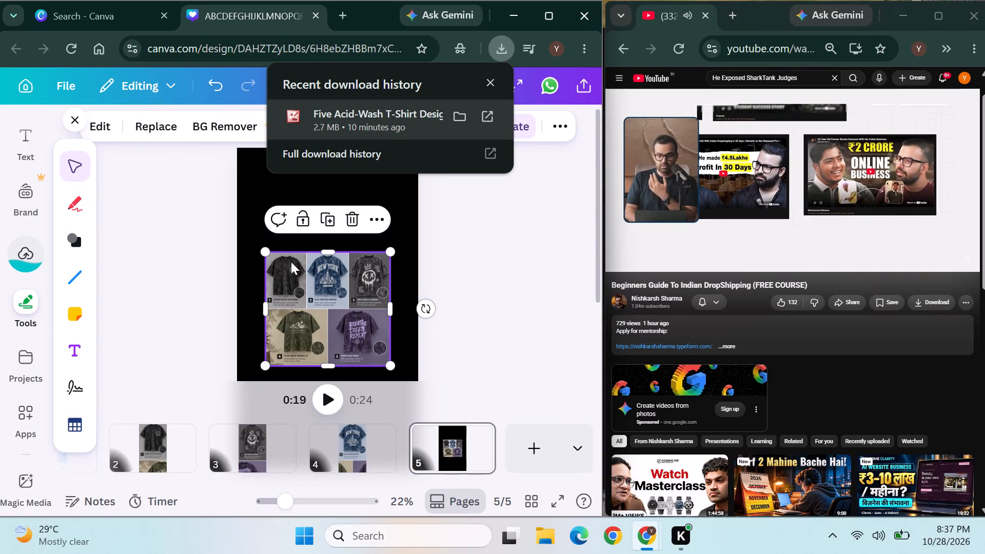
click(476, 209)
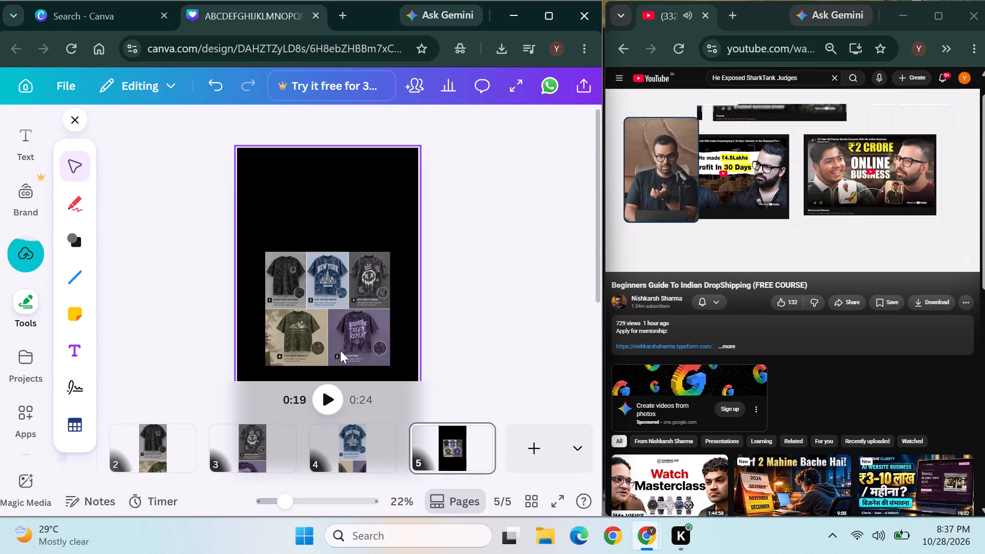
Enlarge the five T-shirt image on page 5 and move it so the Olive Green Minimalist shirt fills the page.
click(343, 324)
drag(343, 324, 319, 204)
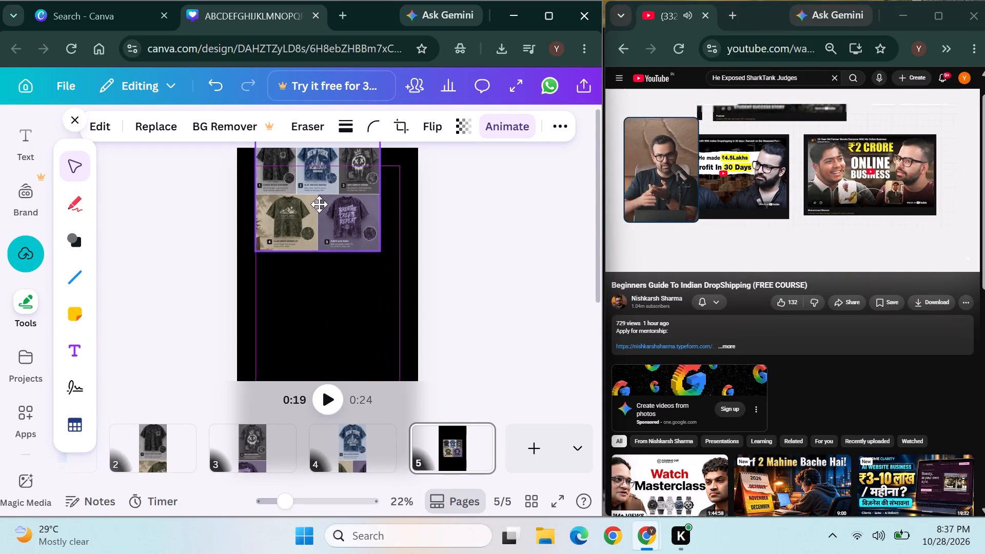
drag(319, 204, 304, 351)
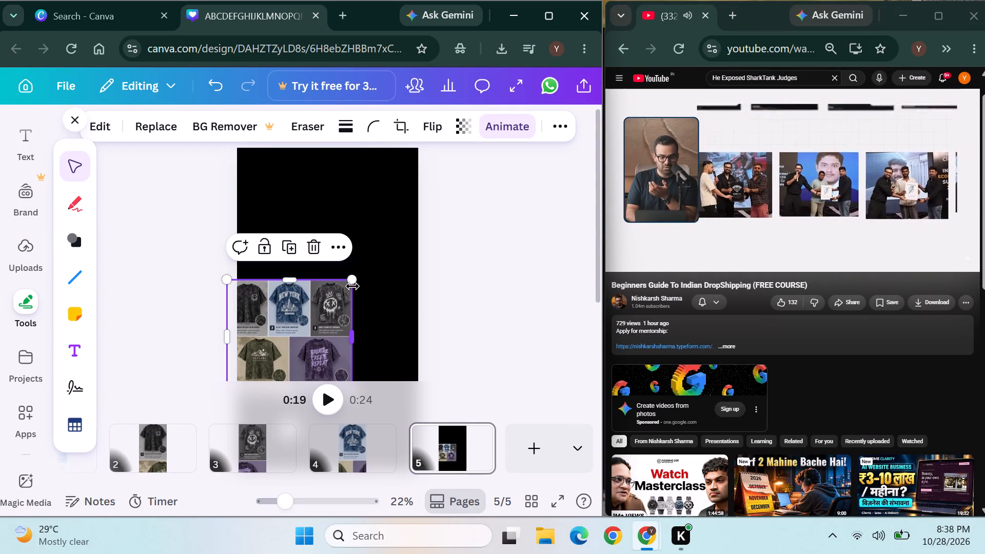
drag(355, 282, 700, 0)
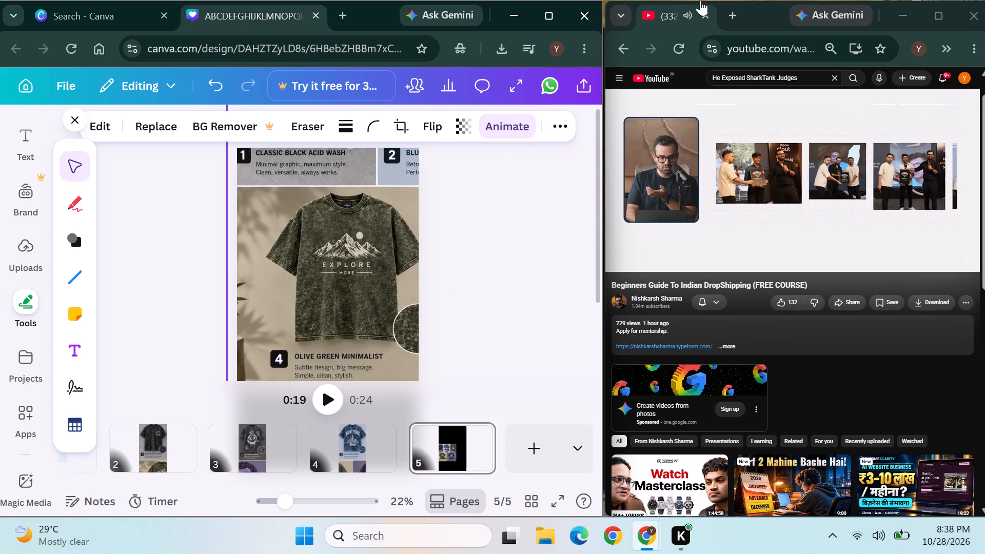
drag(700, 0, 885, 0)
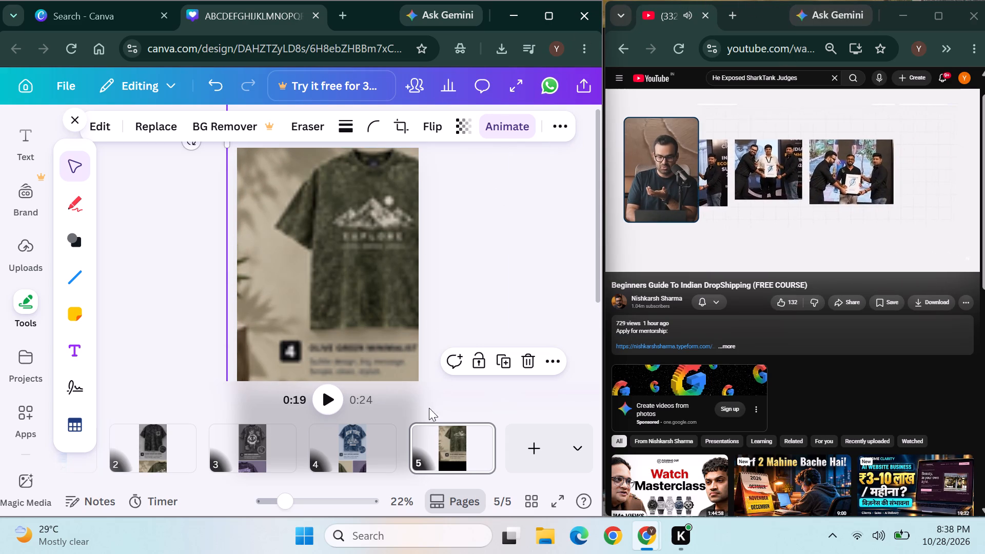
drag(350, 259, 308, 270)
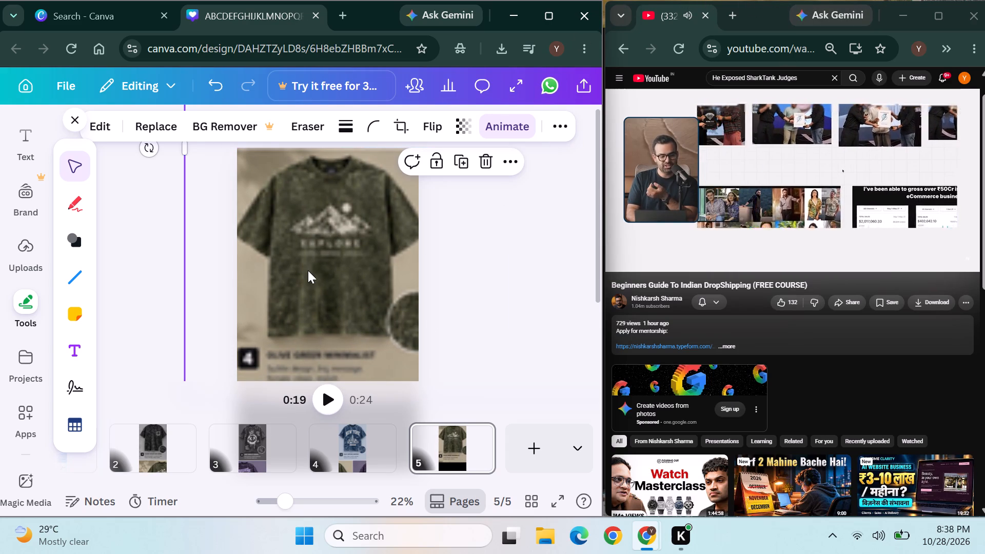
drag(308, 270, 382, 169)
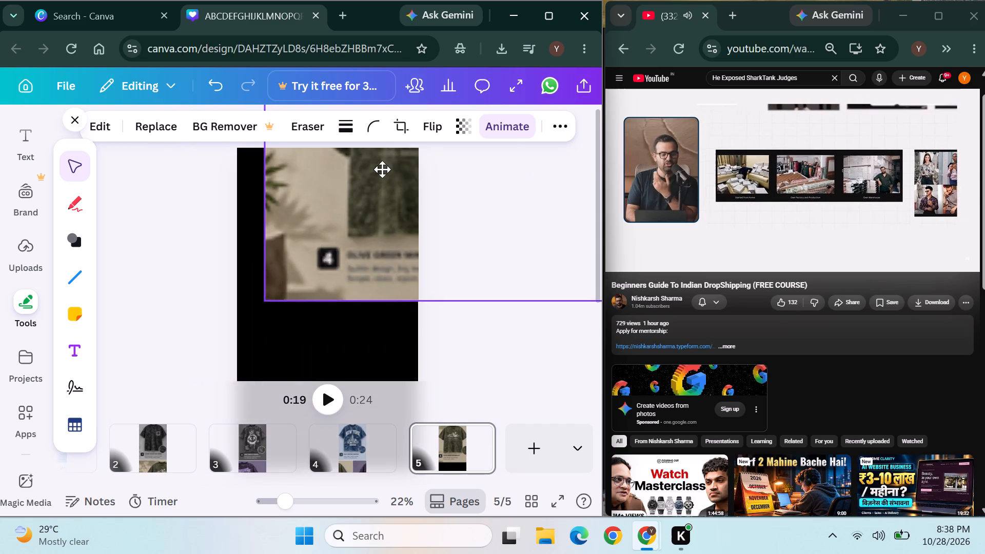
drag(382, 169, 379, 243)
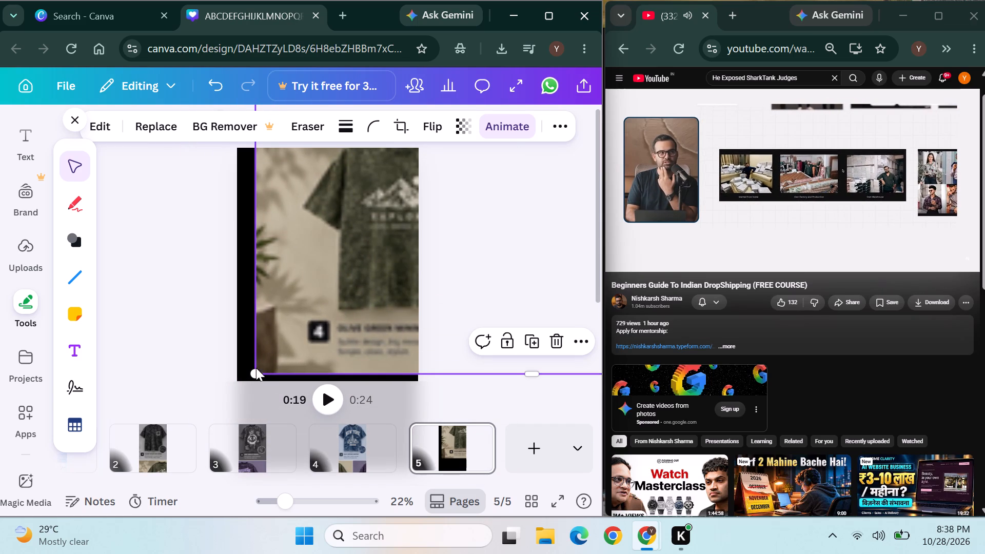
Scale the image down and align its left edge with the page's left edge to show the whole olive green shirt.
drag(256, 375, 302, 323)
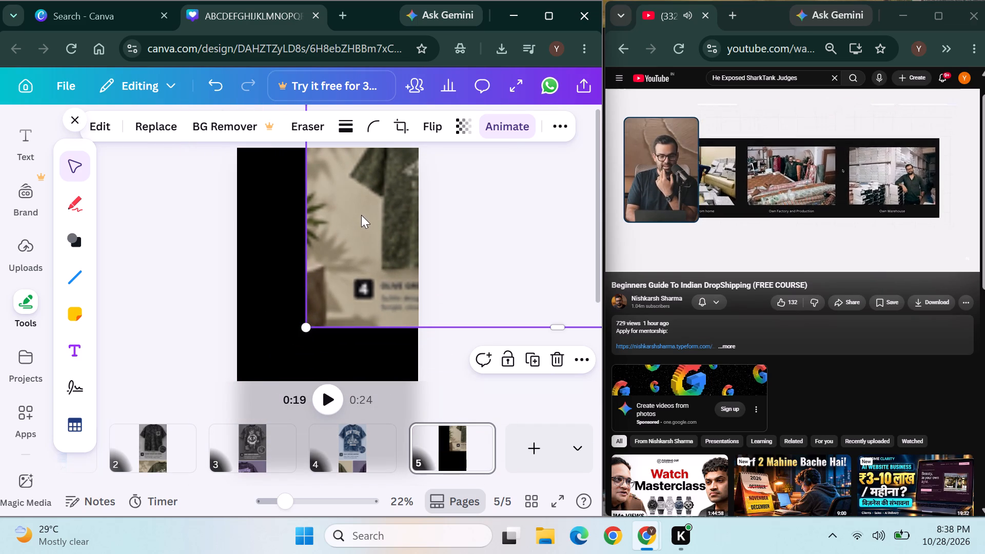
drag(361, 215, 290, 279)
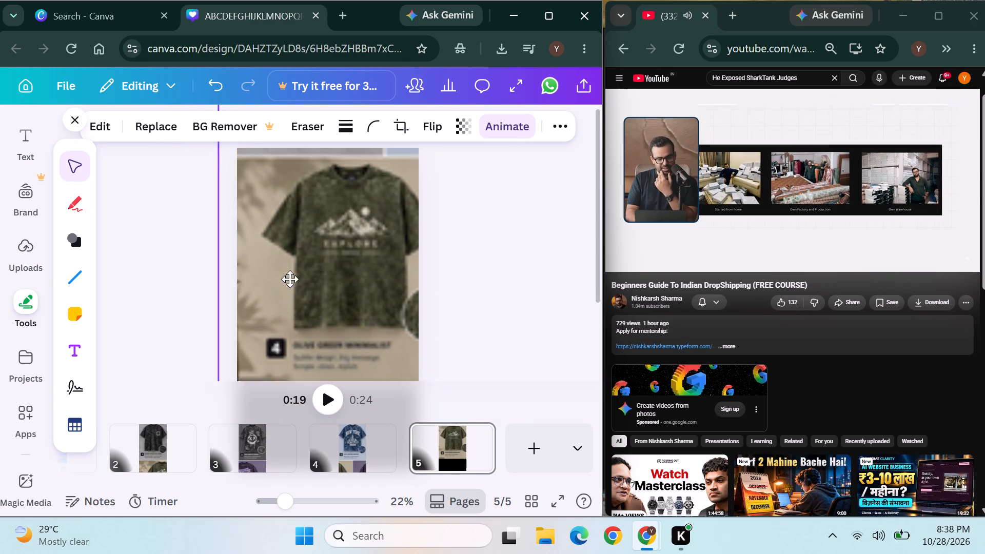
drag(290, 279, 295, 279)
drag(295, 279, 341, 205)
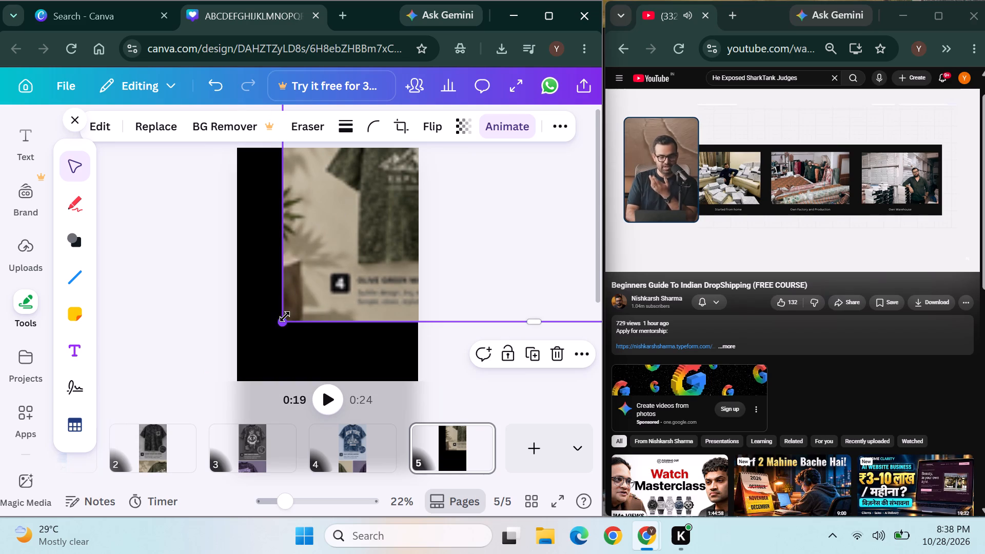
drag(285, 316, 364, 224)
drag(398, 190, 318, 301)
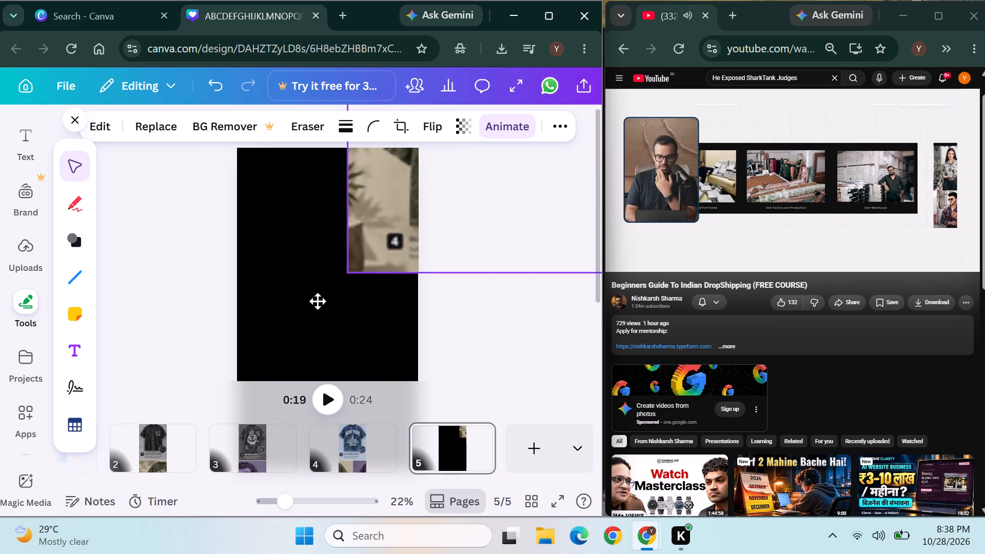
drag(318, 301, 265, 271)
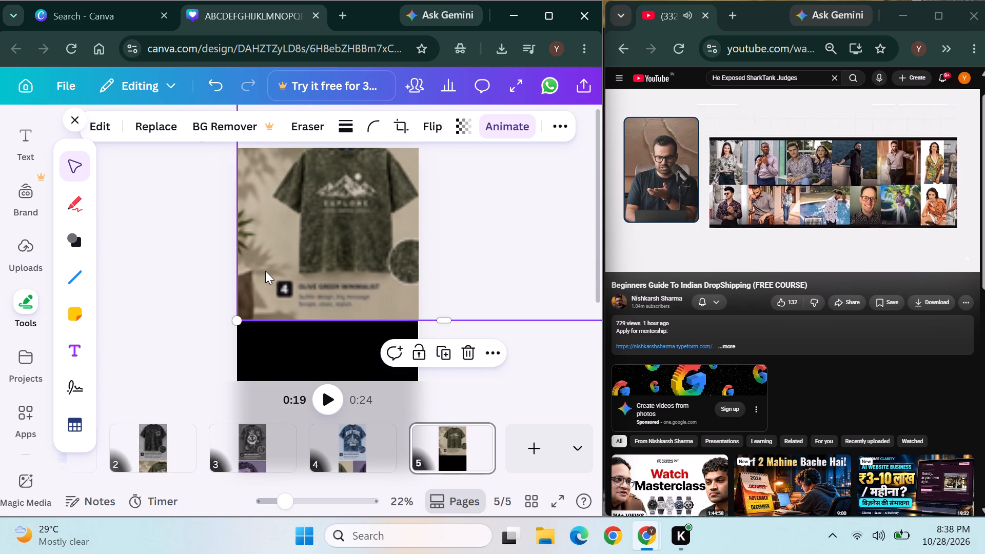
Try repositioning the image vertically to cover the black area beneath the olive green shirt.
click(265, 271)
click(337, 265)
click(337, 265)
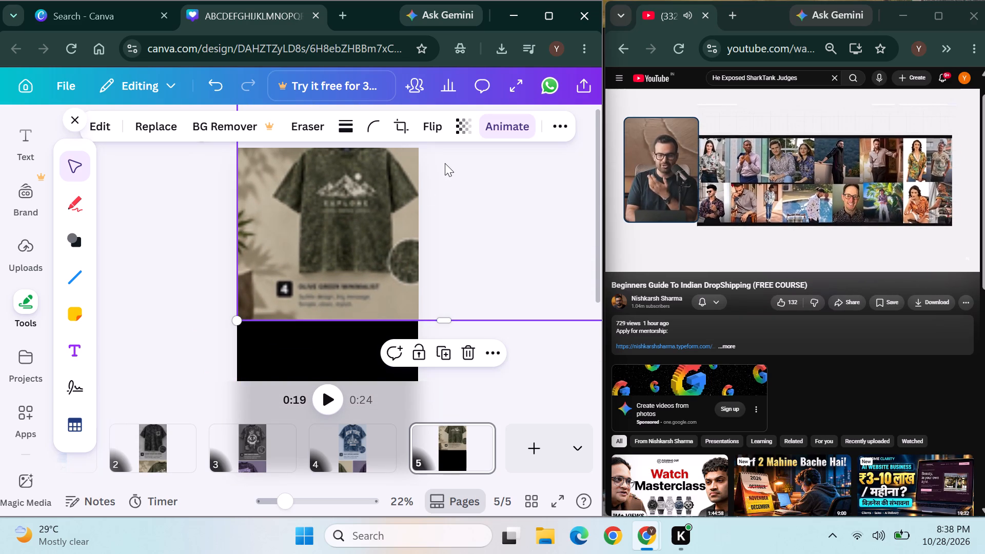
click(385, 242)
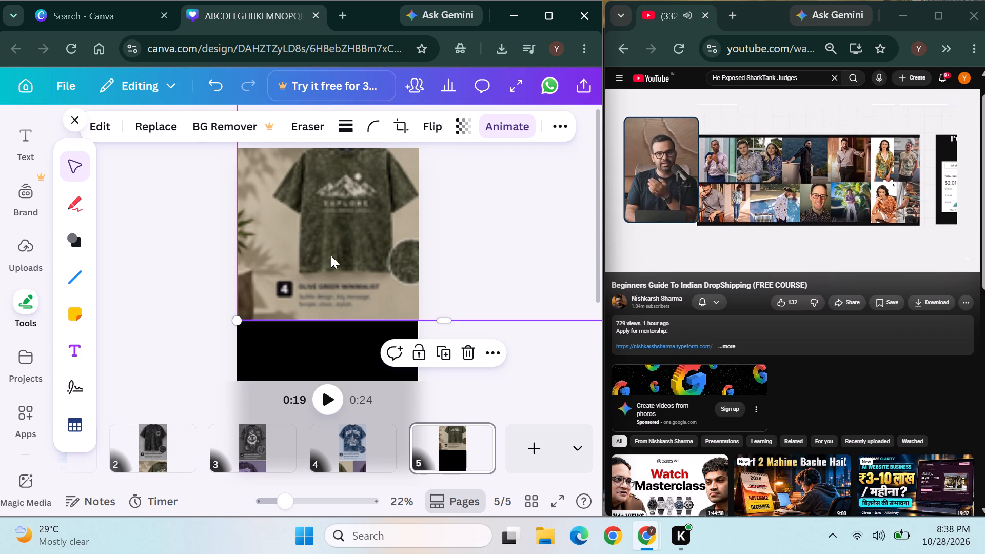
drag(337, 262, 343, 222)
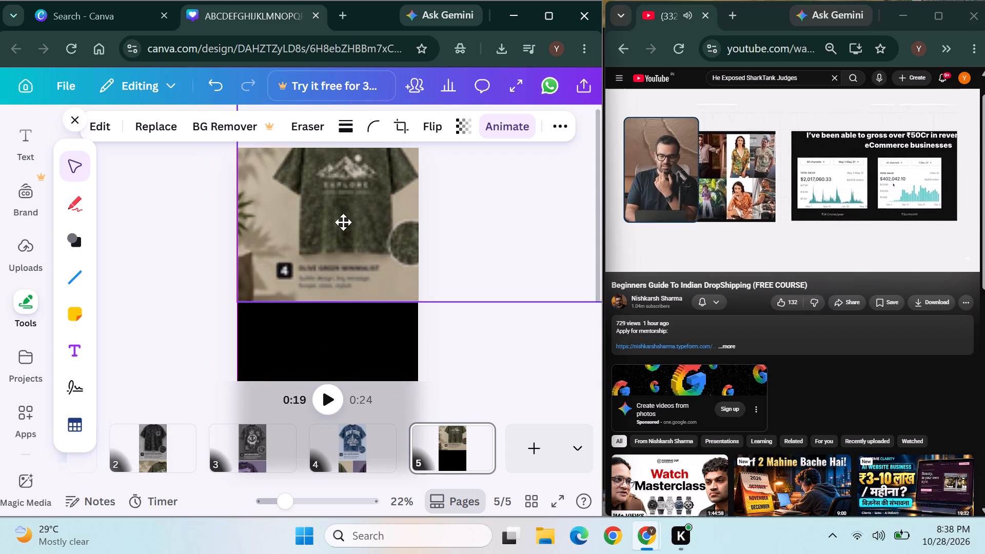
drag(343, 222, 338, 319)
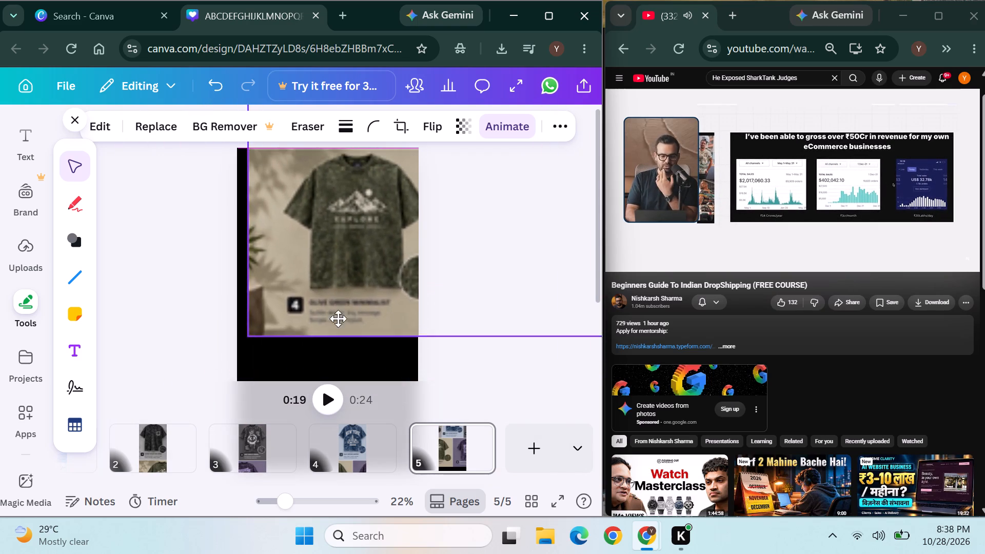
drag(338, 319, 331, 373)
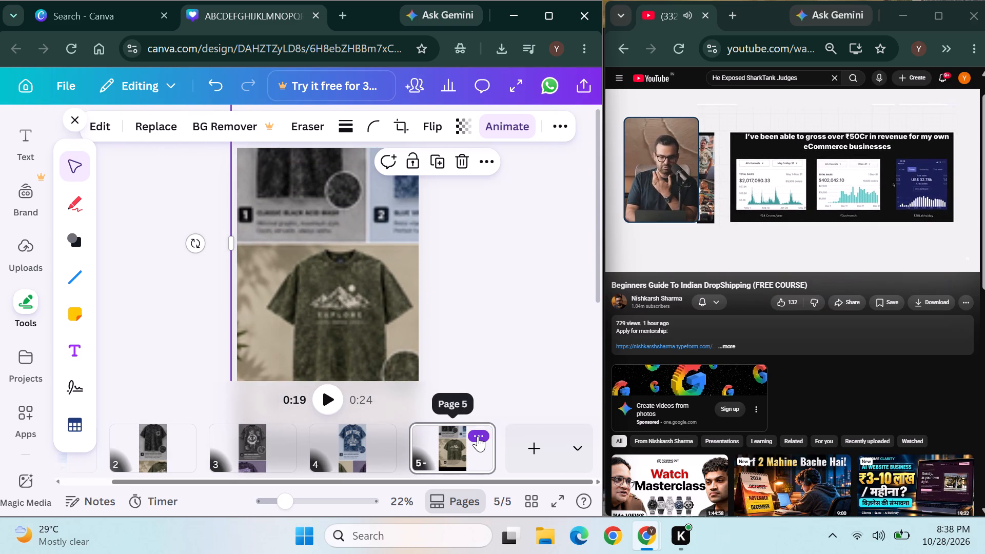
Delete page 5 with the enlarged image and add a new blank page in its place.
click(478, 436)
click(479, 249)
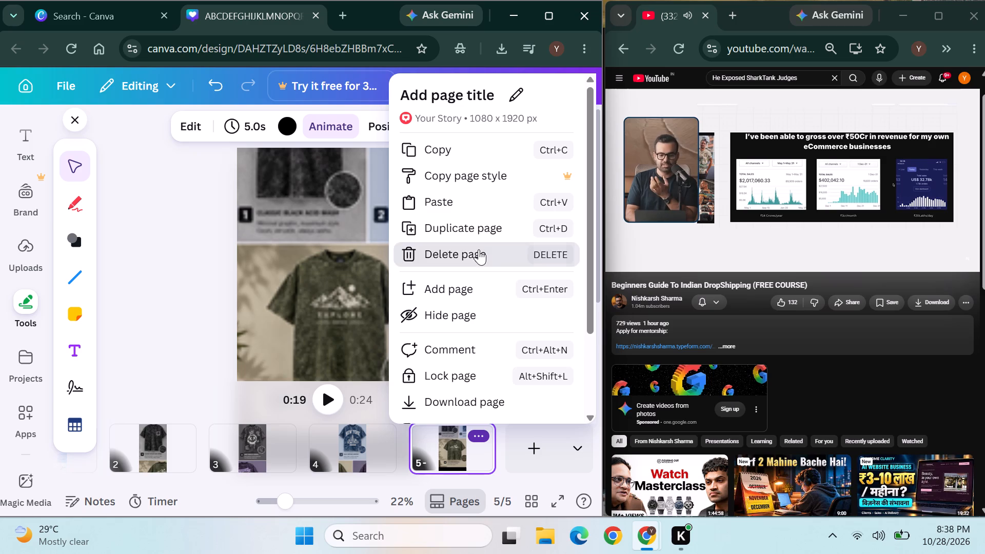
click(504, 443)
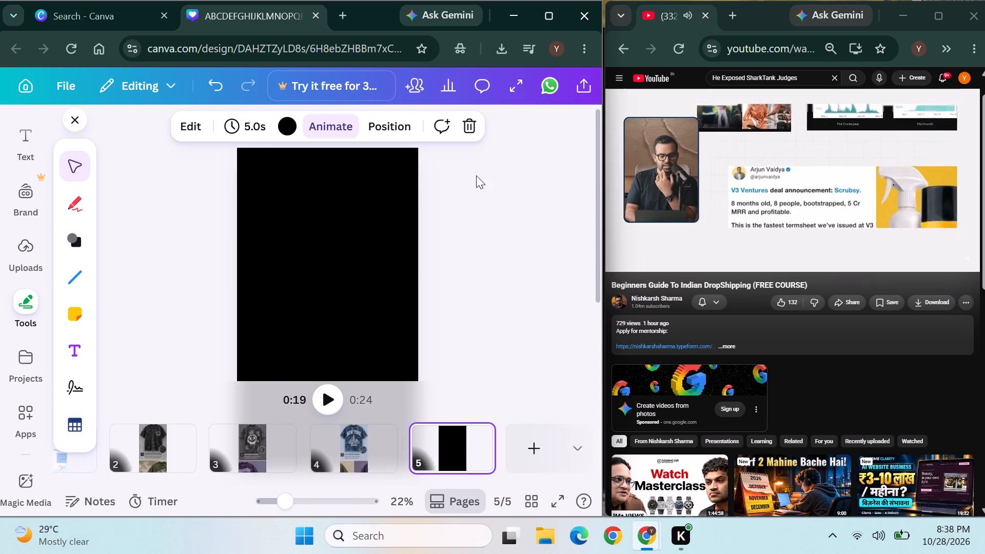
Place the downloaded Five Acid-Wash T-Shirt Designs image on the new page 5.
click(493, 48)
drag(430, 111, 337, 239)
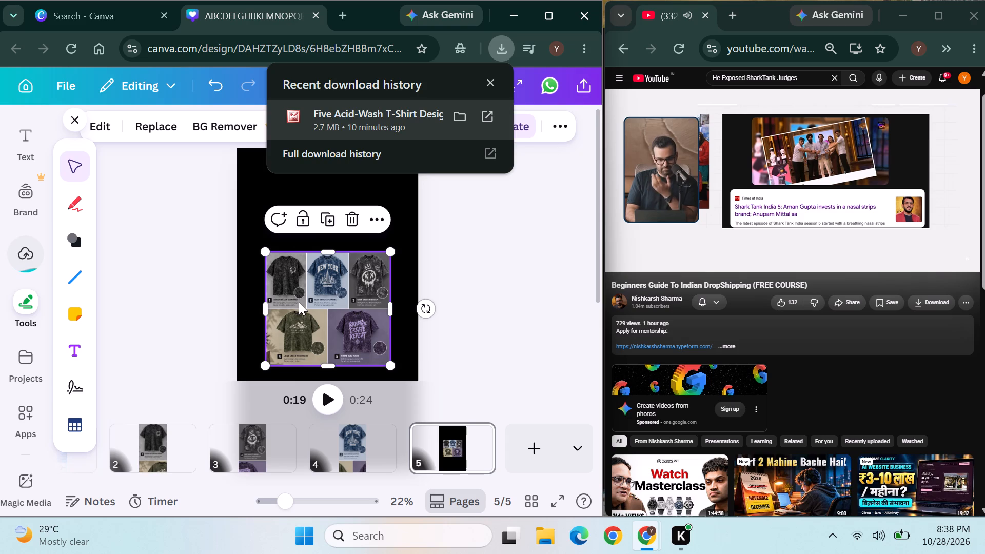
Enlarge the image to about 2,150 × 1,965 and move it to frame the Olive Green Minimalist shirt on page 5.
drag(299, 302, 271, 318)
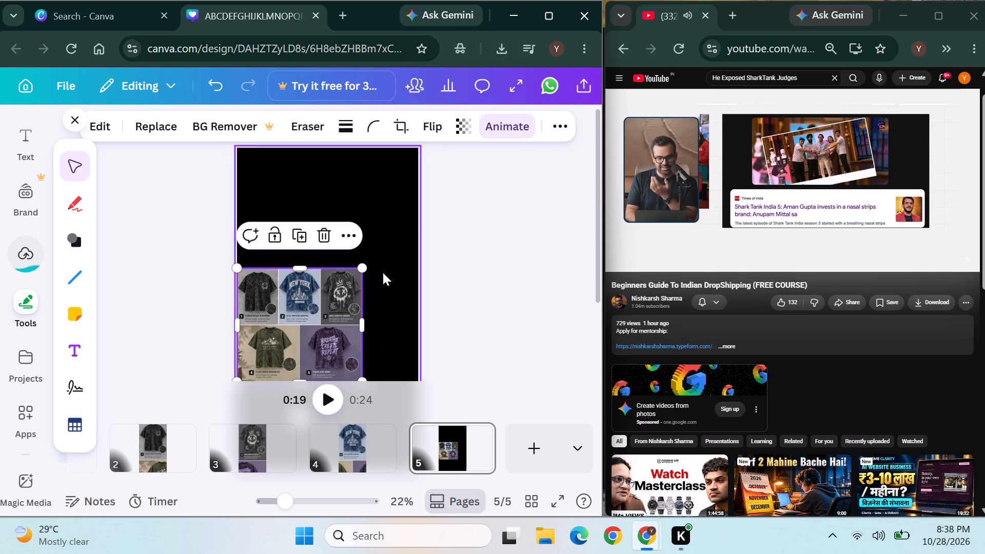
drag(360, 266, 576, 84)
drag(343, 271, 371, 239)
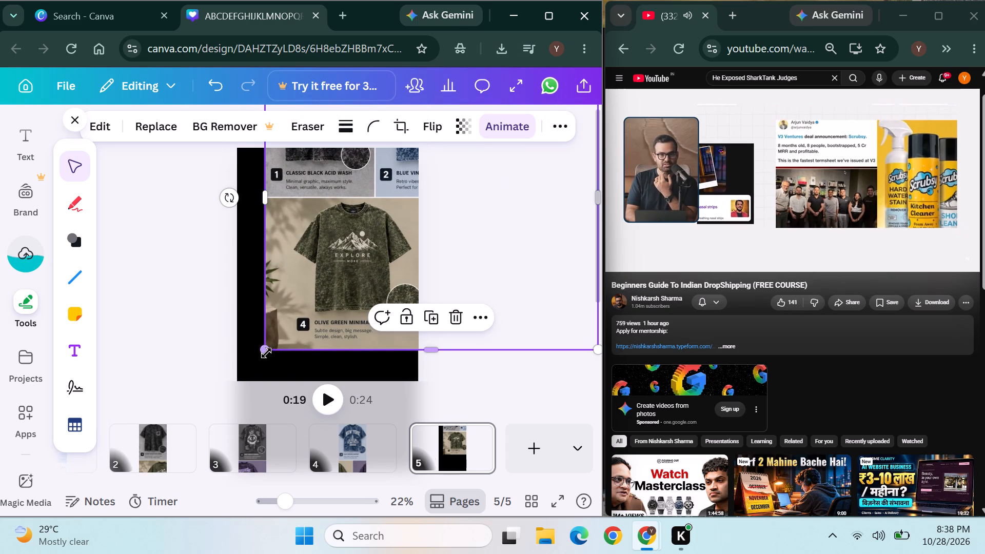
drag(266, 353, 249, 392)
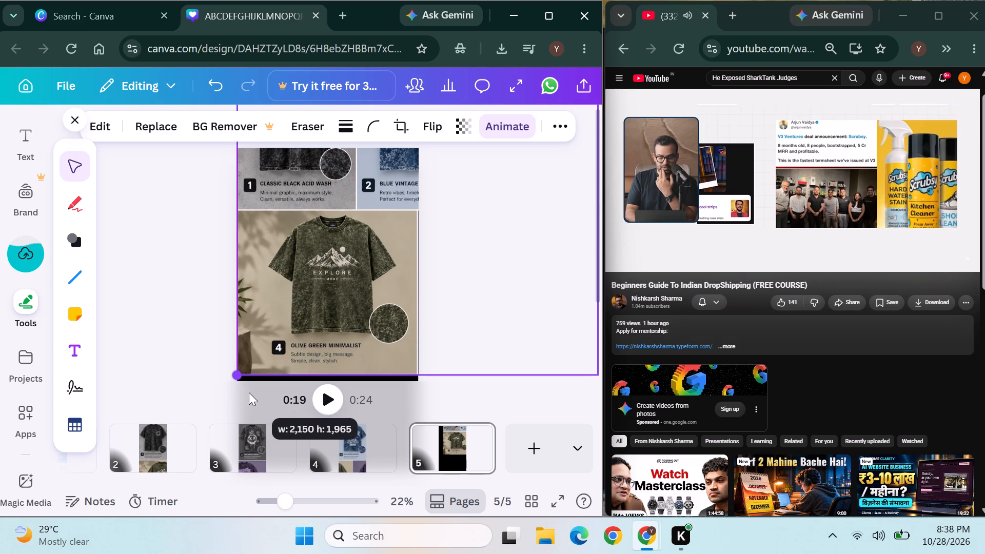
drag(249, 392, 248, 386)
drag(317, 292, 327, 242)
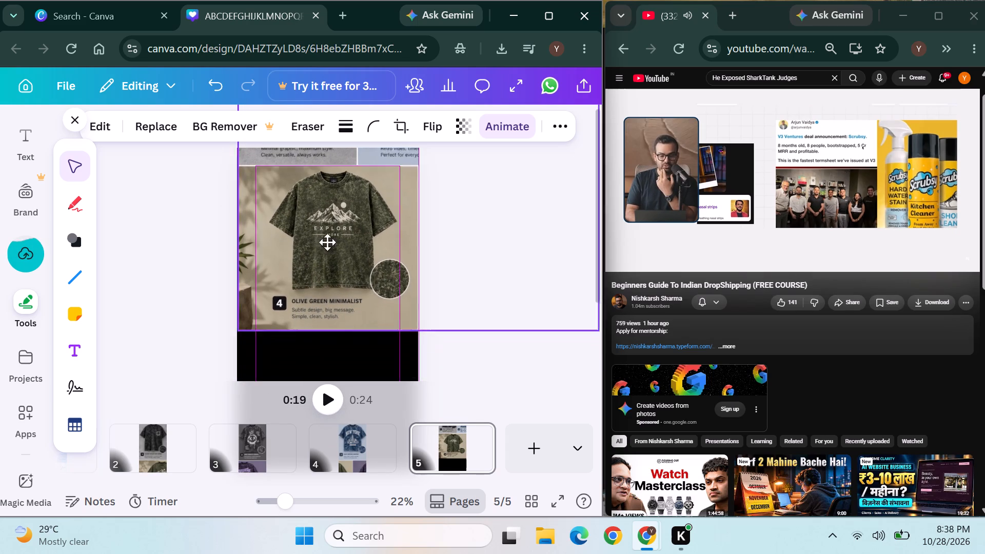
drag(327, 242, 369, 219)
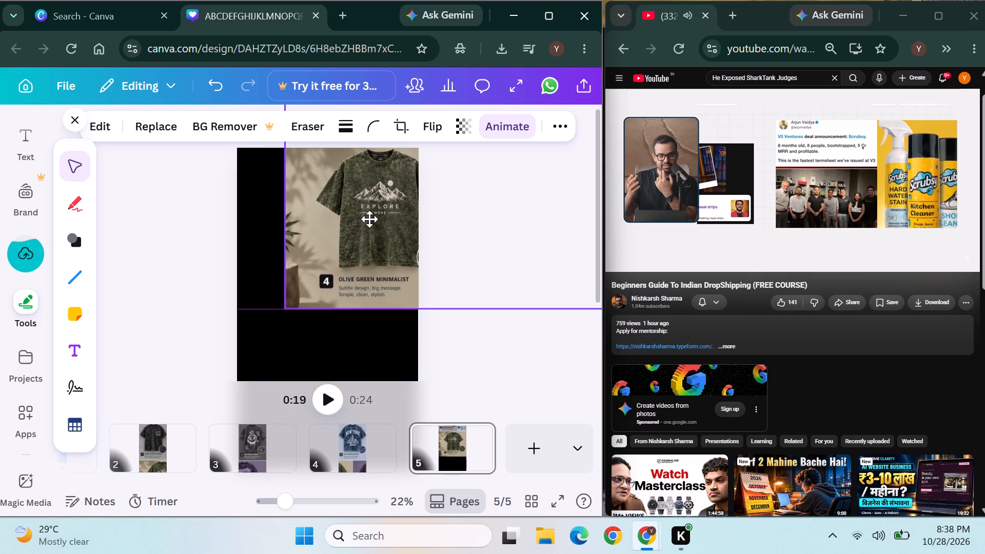
drag(369, 219, 362, 243)
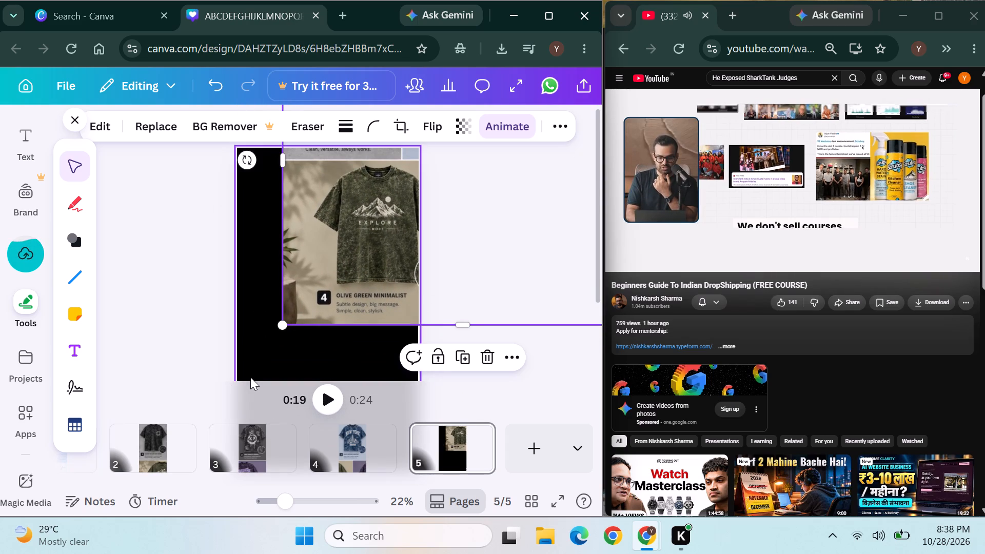
Enlarge the image further from its lower-left corner until the olive green shirt's panel spans the page width.
click(250, 377)
click(353, 280)
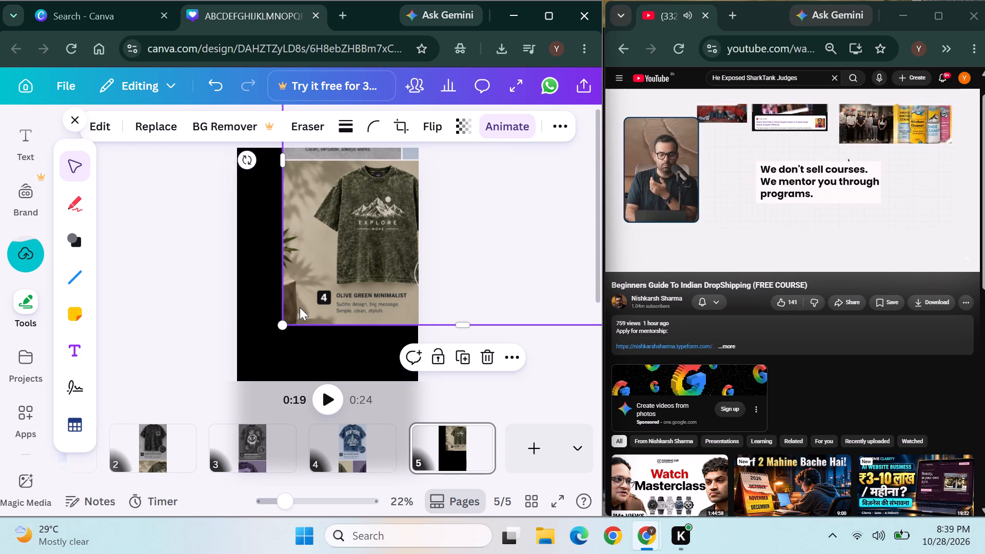
drag(284, 327, 251, 409)
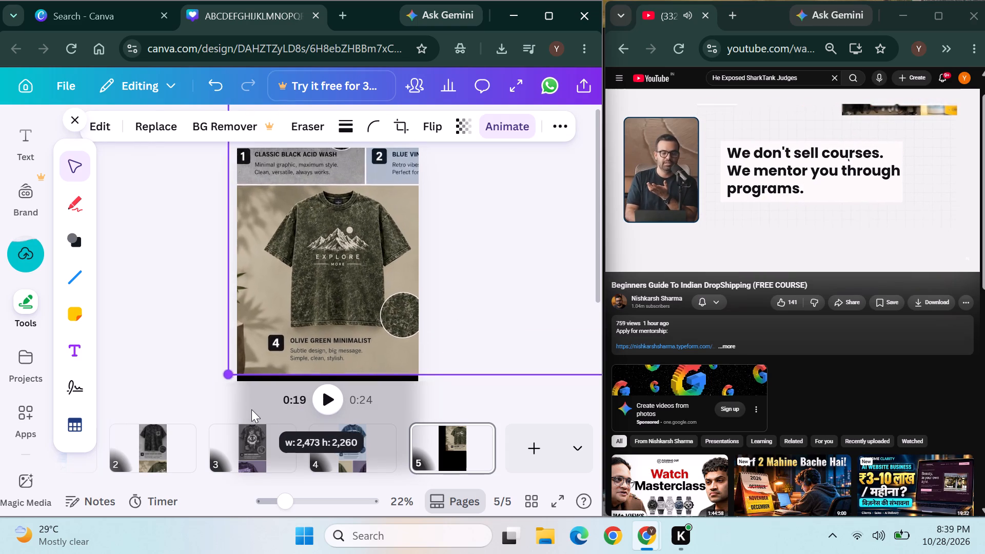
drag(251, 409, 247, 431)
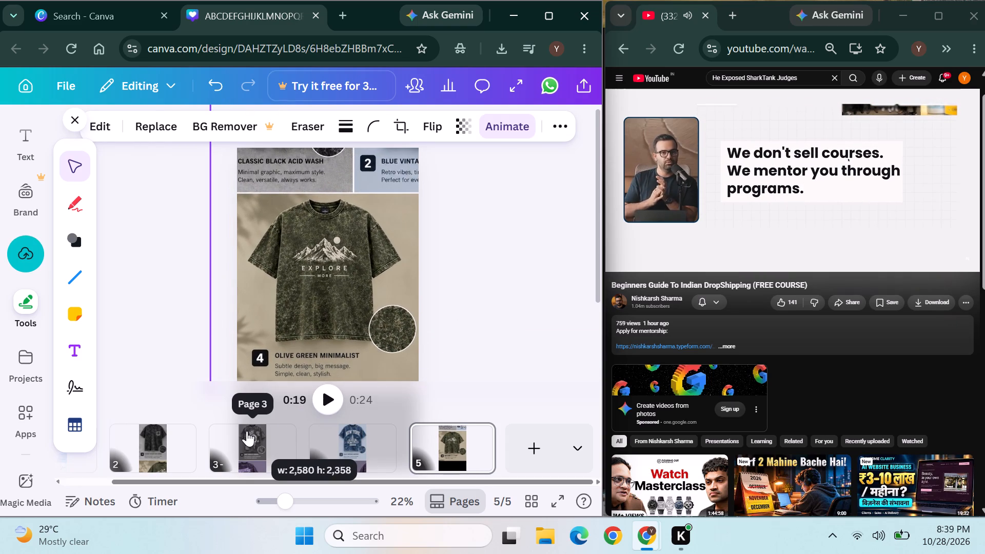
drag(247, 431, 223, 441)
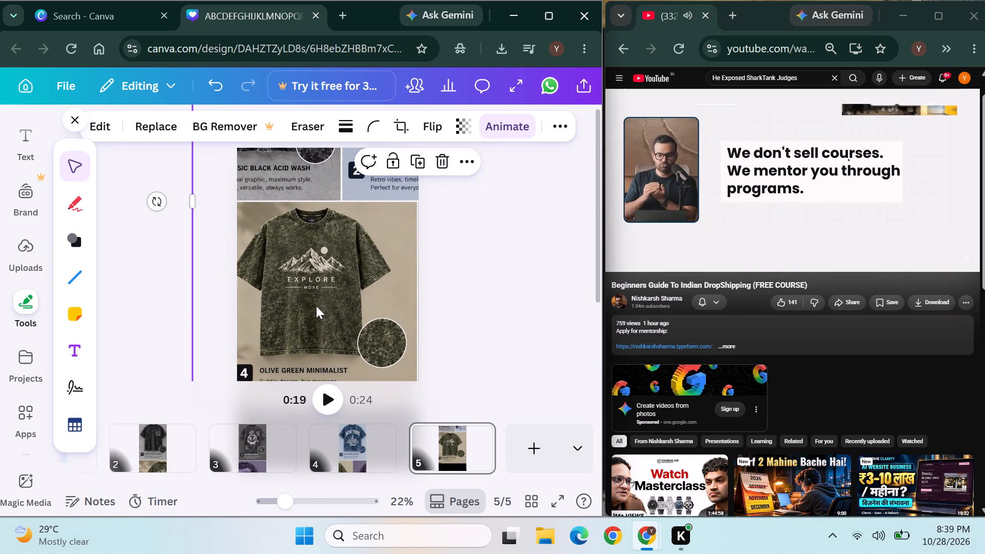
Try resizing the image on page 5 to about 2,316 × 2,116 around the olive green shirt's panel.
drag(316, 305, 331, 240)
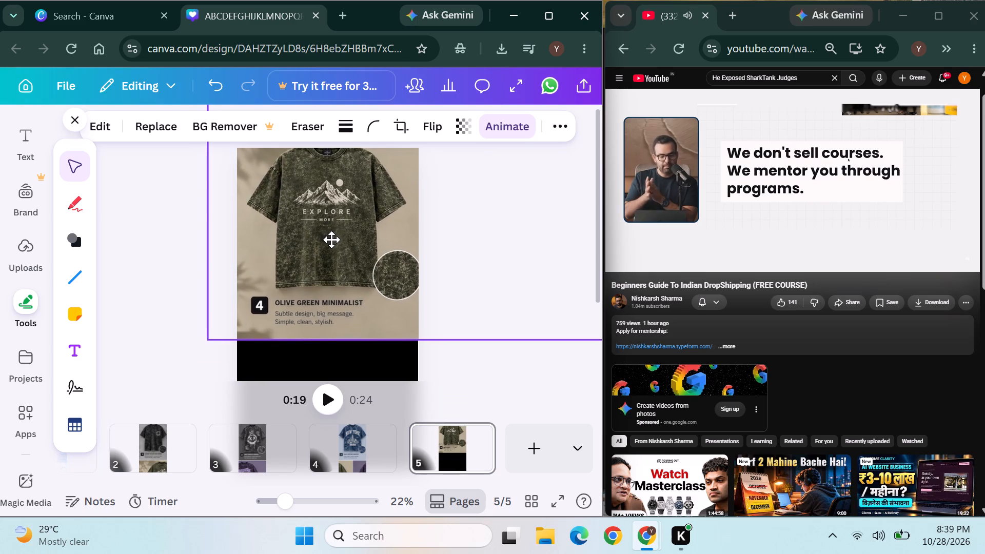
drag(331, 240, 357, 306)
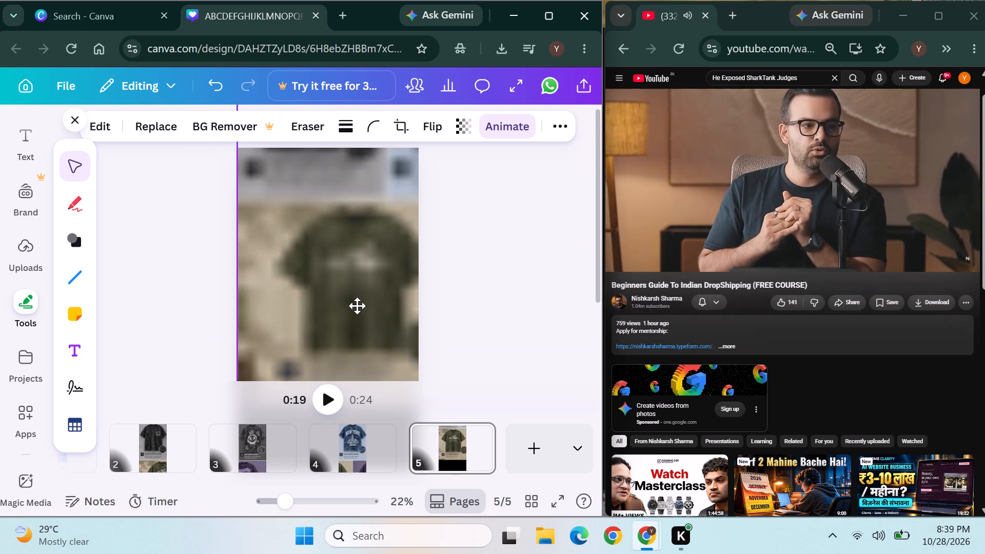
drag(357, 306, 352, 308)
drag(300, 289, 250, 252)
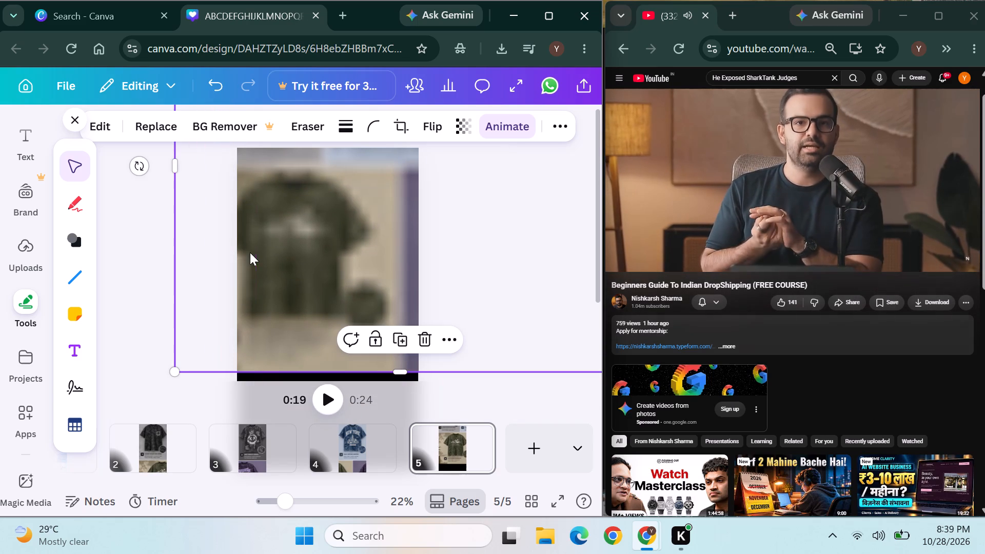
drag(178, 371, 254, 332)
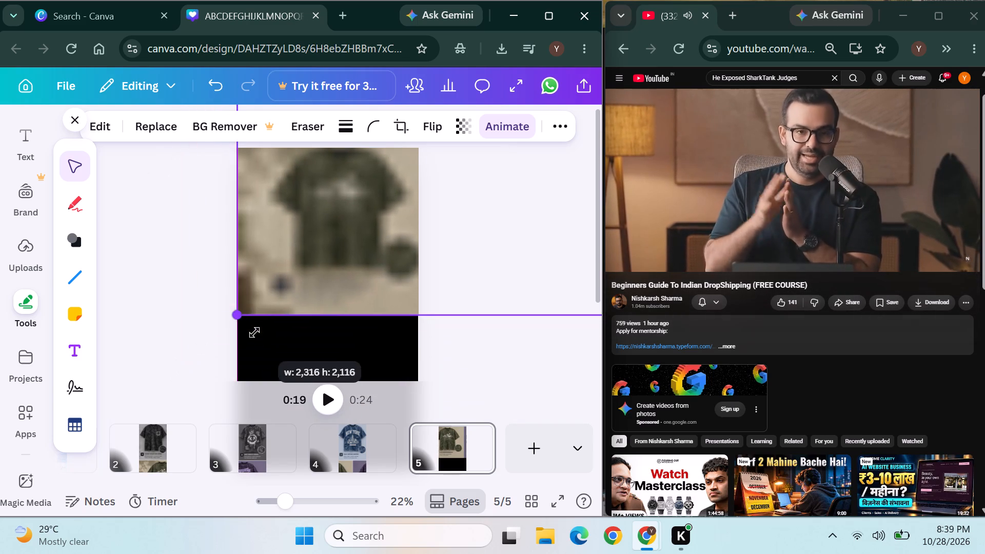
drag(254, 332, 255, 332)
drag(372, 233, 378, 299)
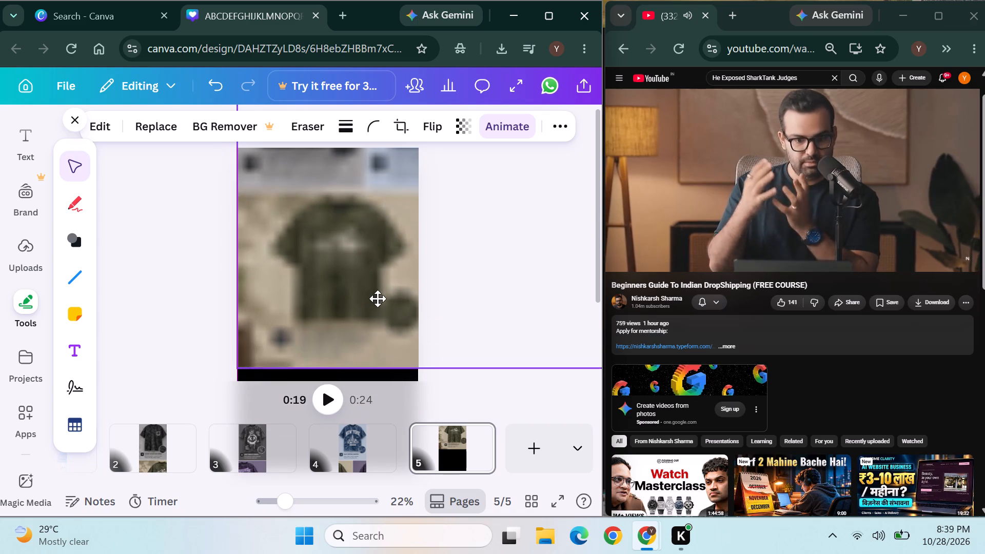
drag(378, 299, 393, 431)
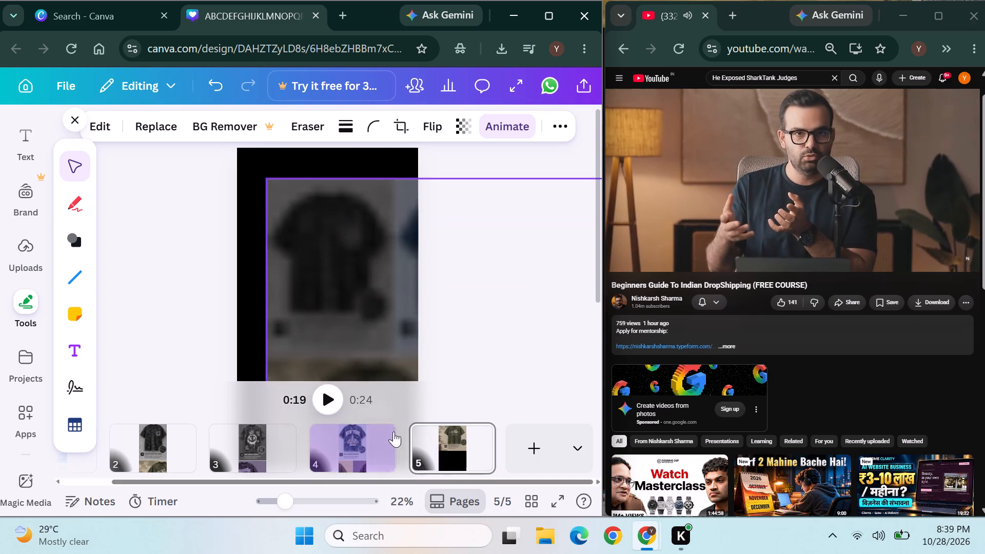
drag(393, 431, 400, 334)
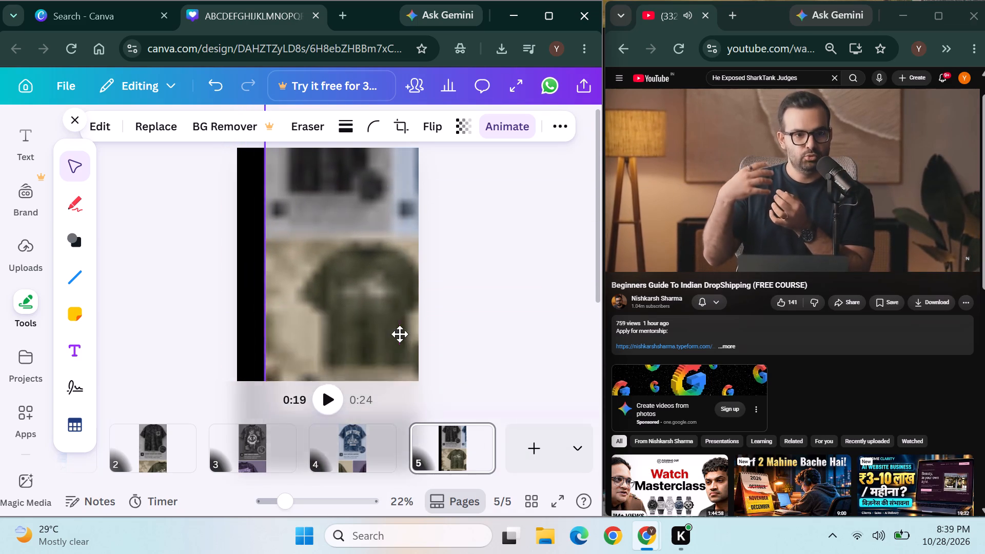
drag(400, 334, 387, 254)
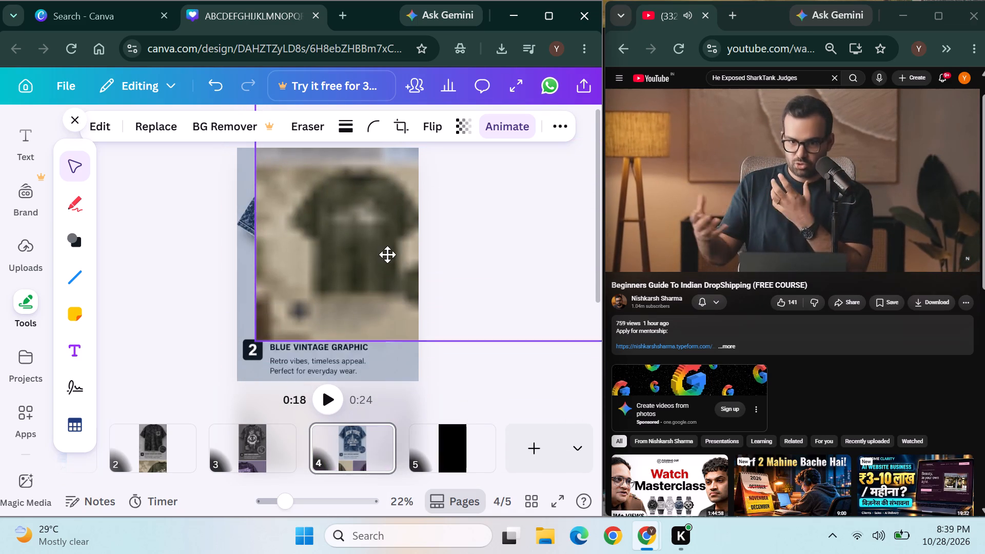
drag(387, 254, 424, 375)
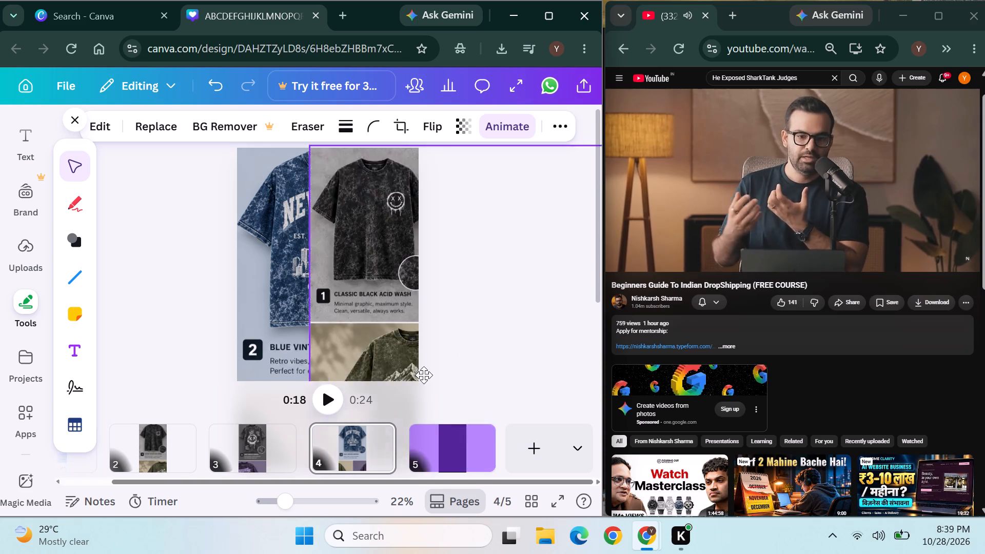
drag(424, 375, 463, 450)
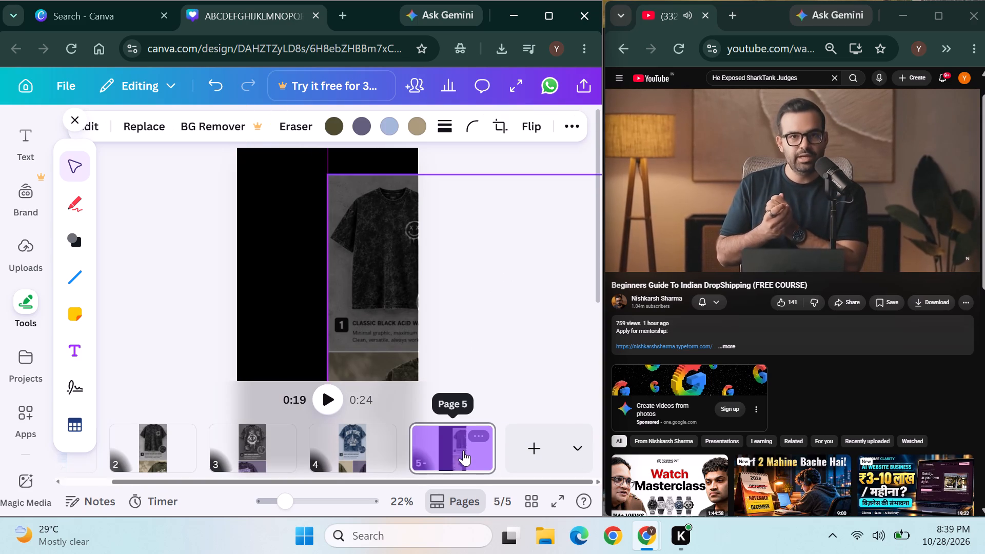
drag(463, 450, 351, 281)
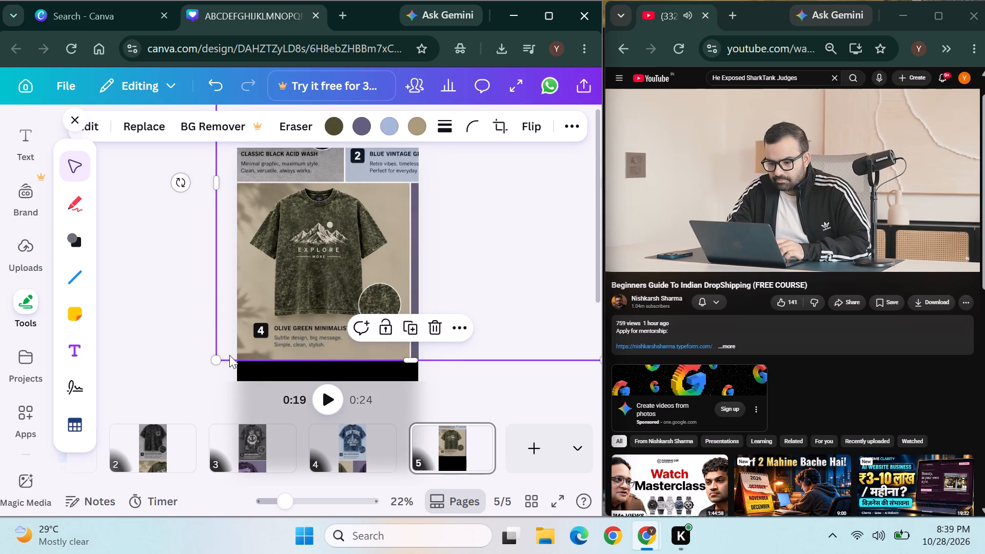
Enlarge the image from its lower-left corner and move it so the Olive Green Minimalist shirt and its caption fill page 5.
drag(306, 303, 325, 232)
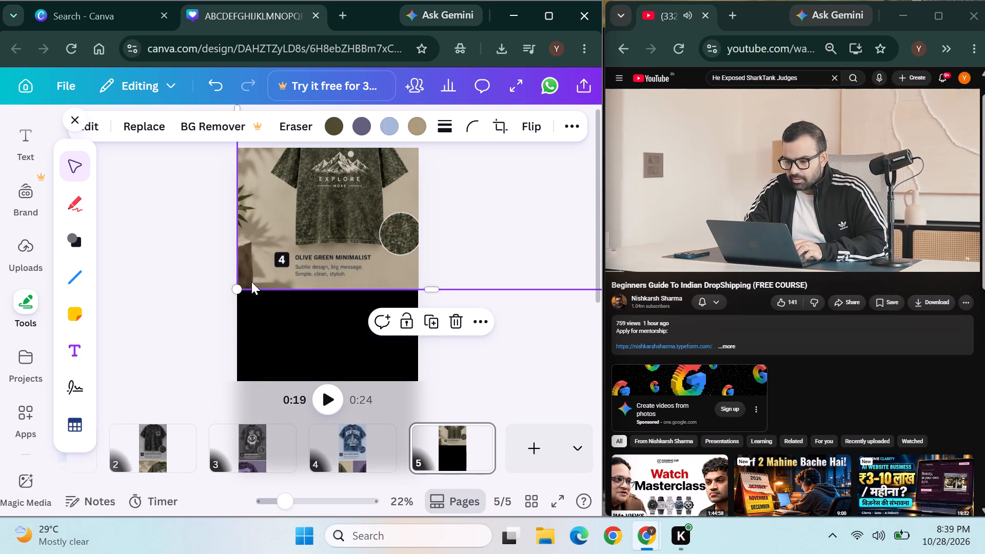
drag(241, 291, 208, 480)
drag(286, 283, 337, 265)
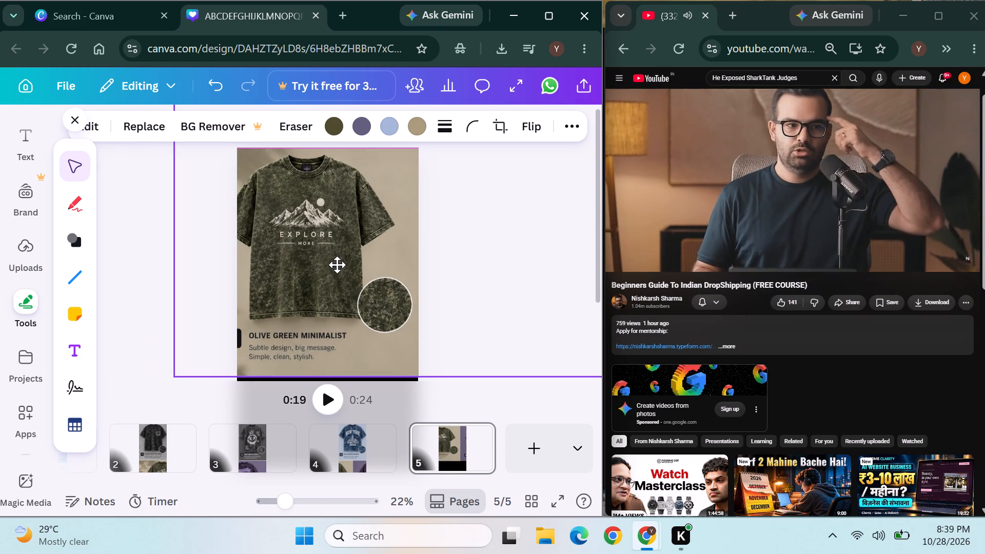
drag(337, 265, 357, 274)
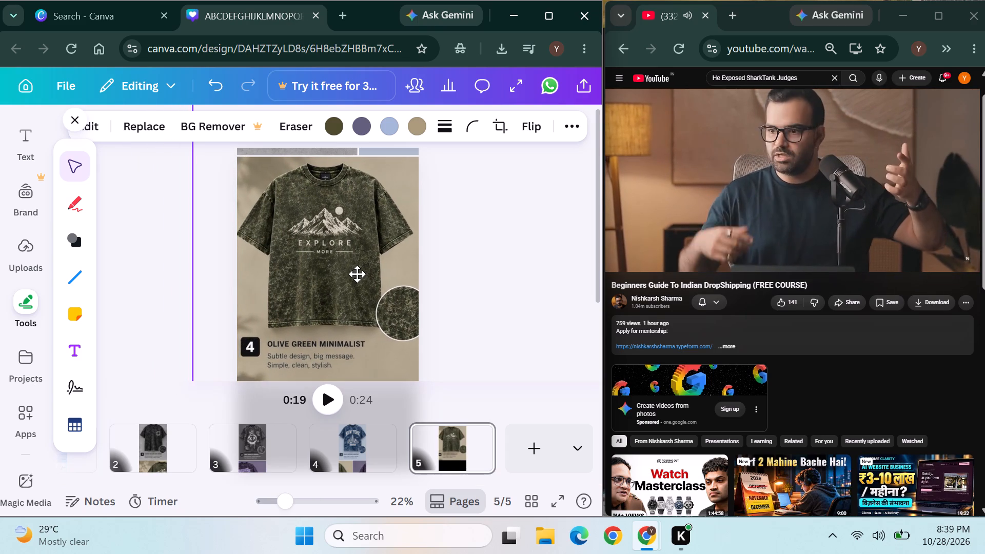
drag(357, 274, 358, 282)
drag(347, 280, 429, 186)
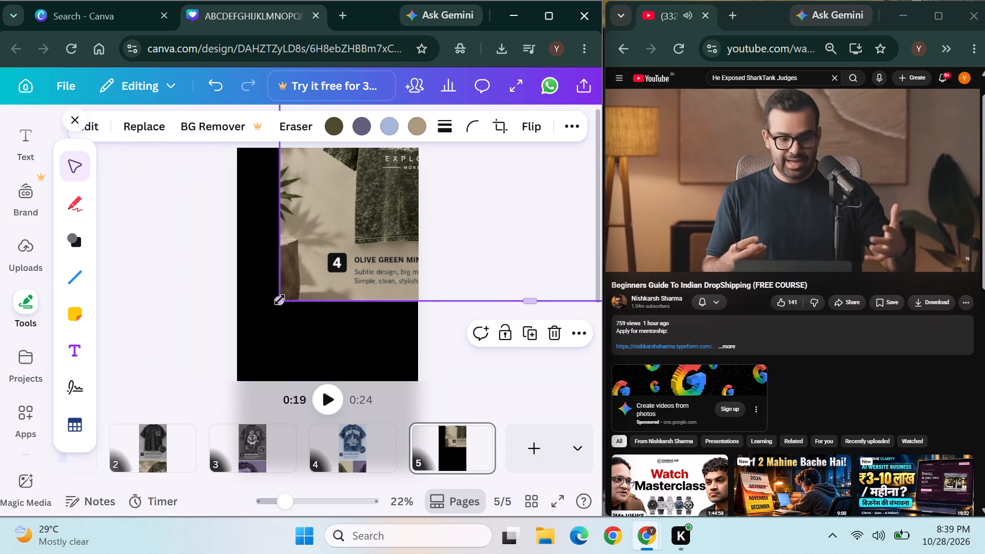
drag(279, 300, 259, 334)
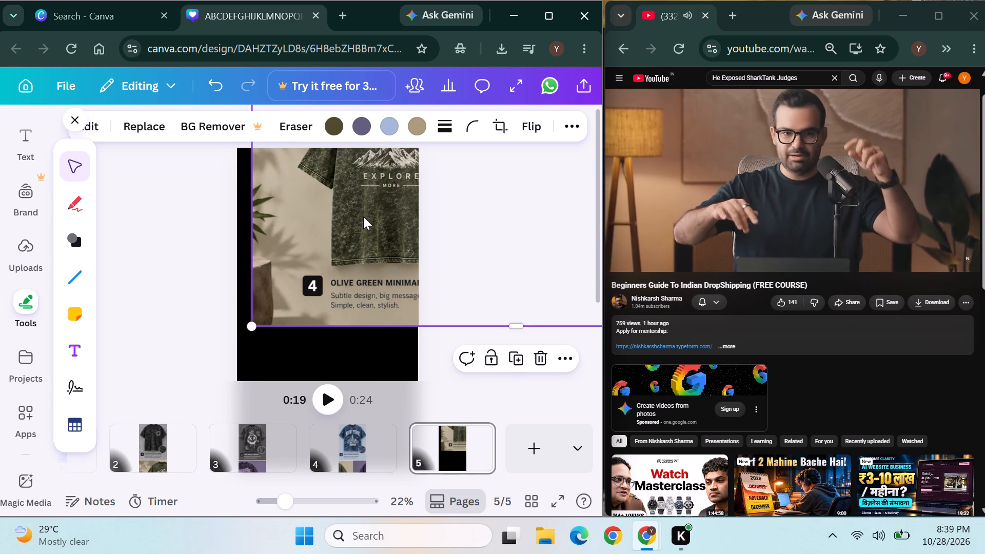
drag(363, 216, 312, 272)
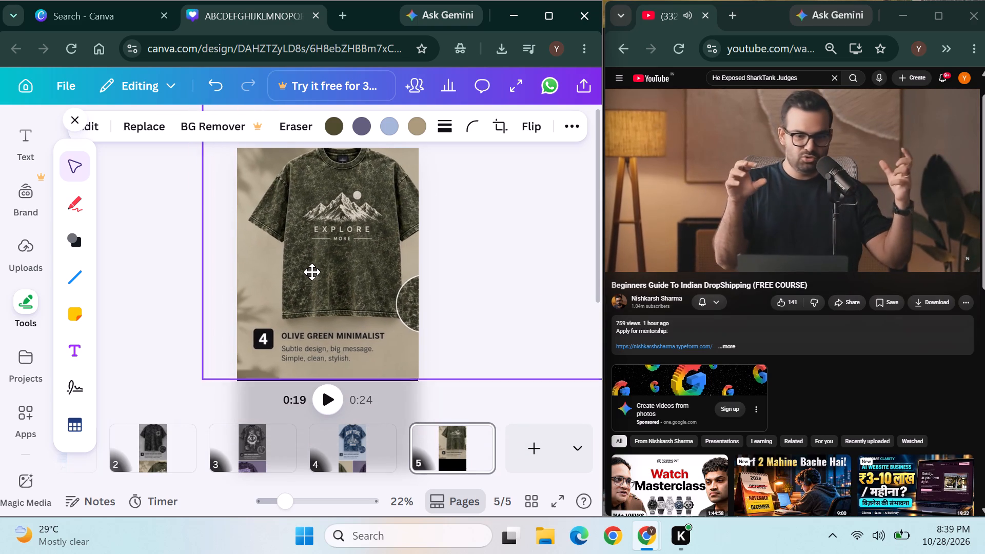
drag(312, 272, 303, 280)
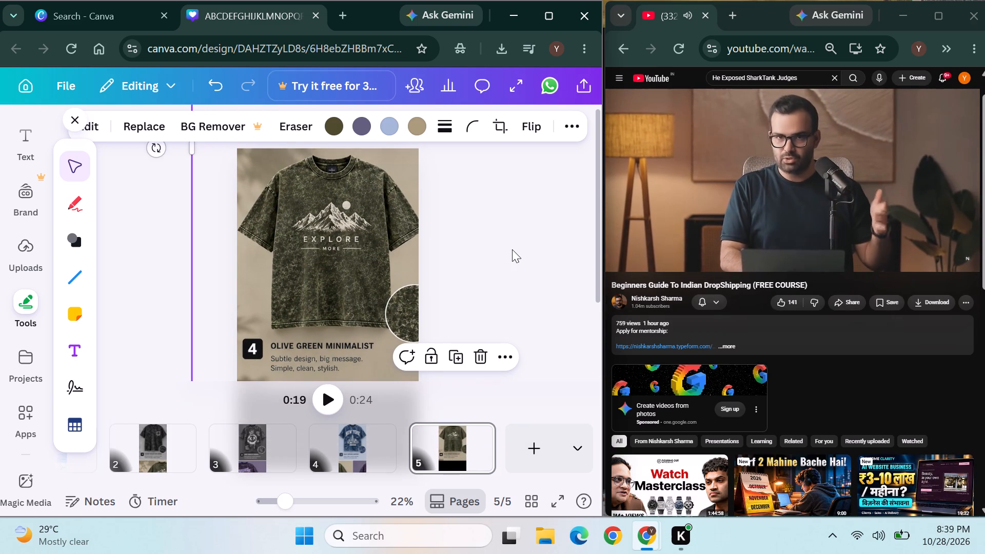
click(157, 203)
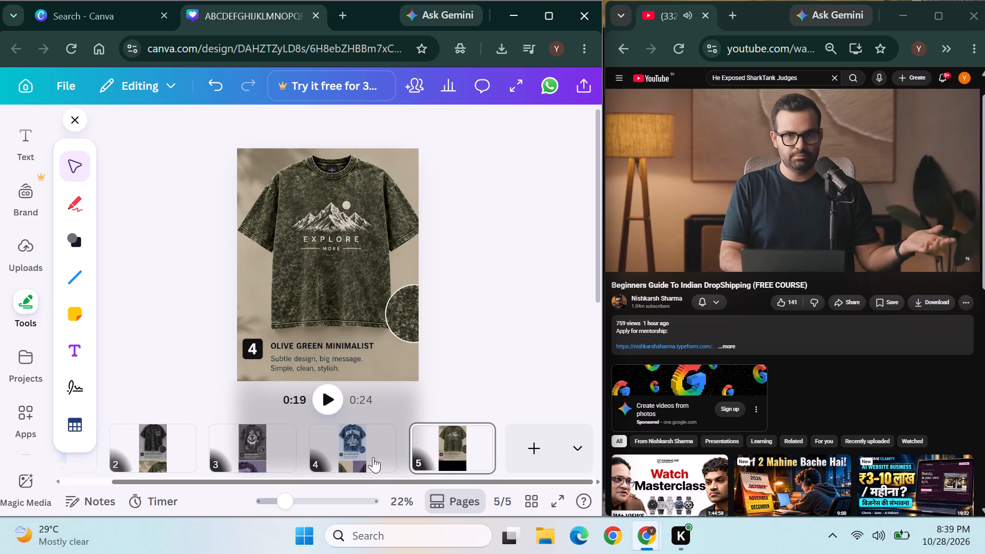
Apply the Breathe page animation to page 5 and try its In scale option.
click(434, 433)
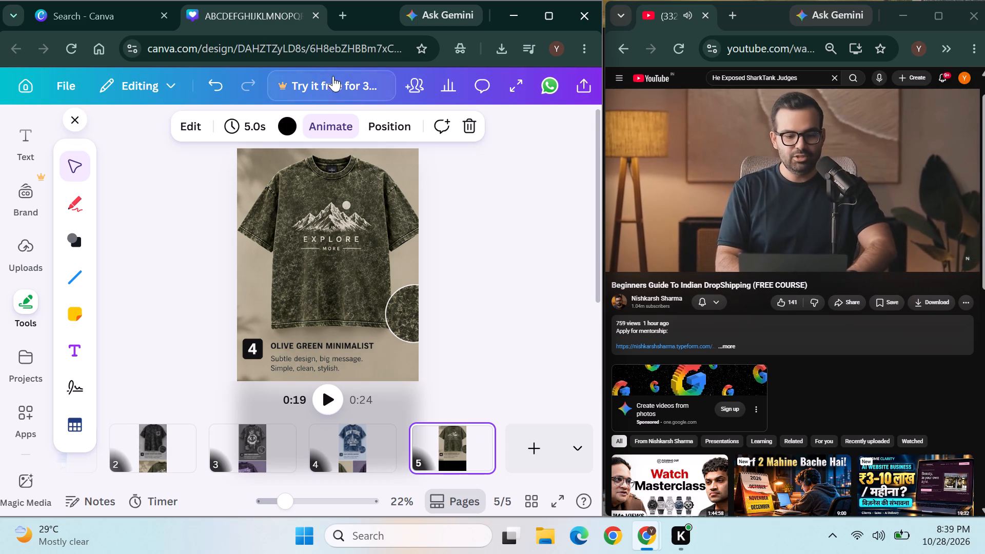
click(310, 131)
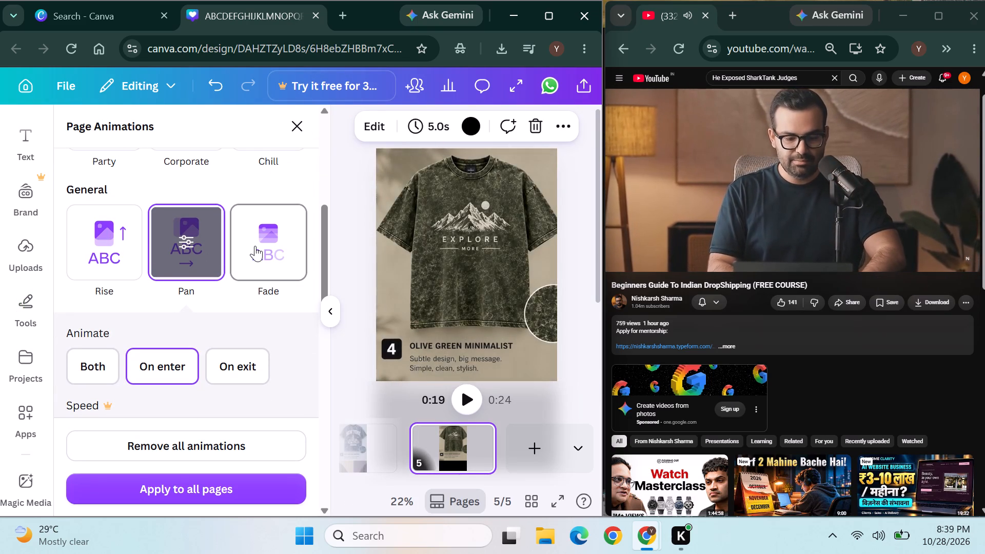
drag(325, 230, 329, 320)
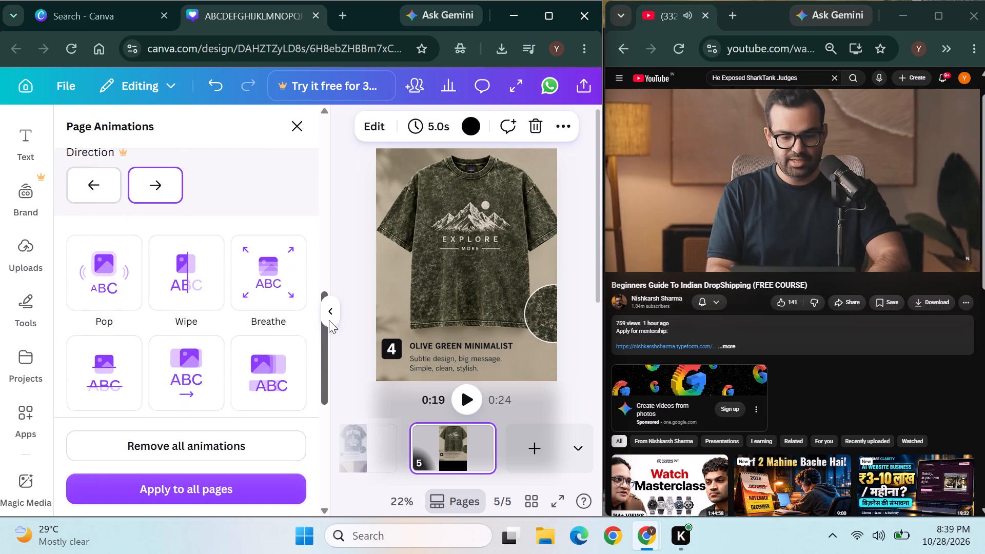
drag(329, 320, 326, 341)
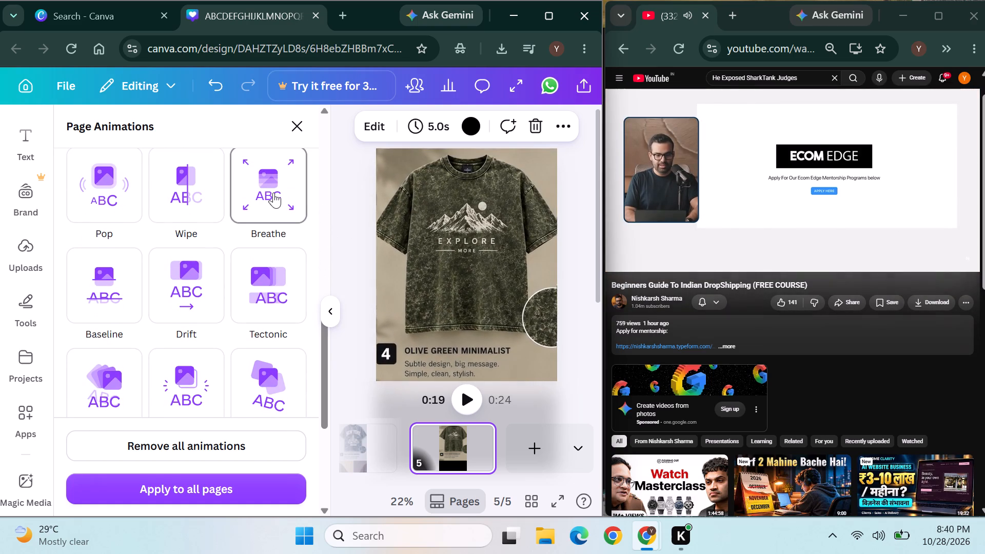
click(273, 192)
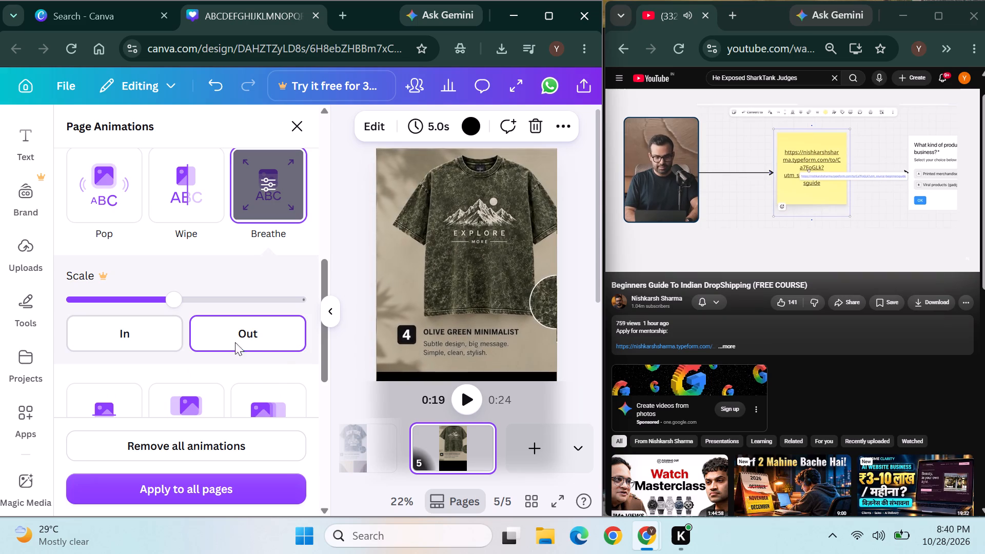
click(156, 332)
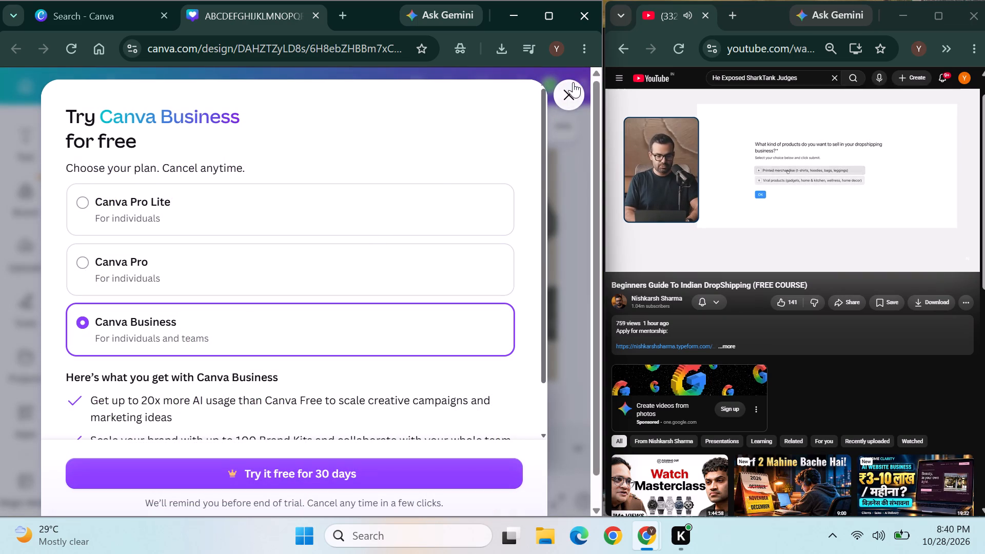
click(572, 85)
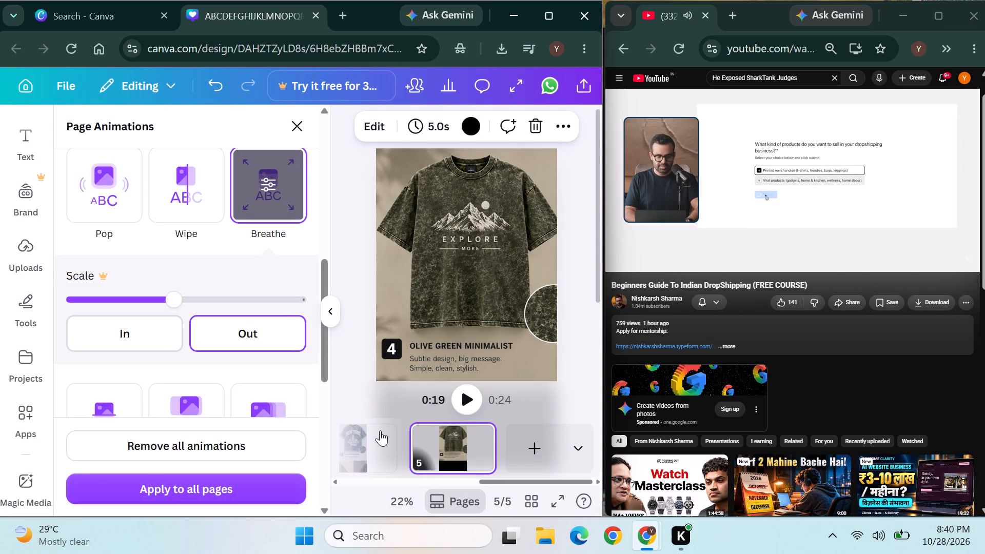
click(359, 348)
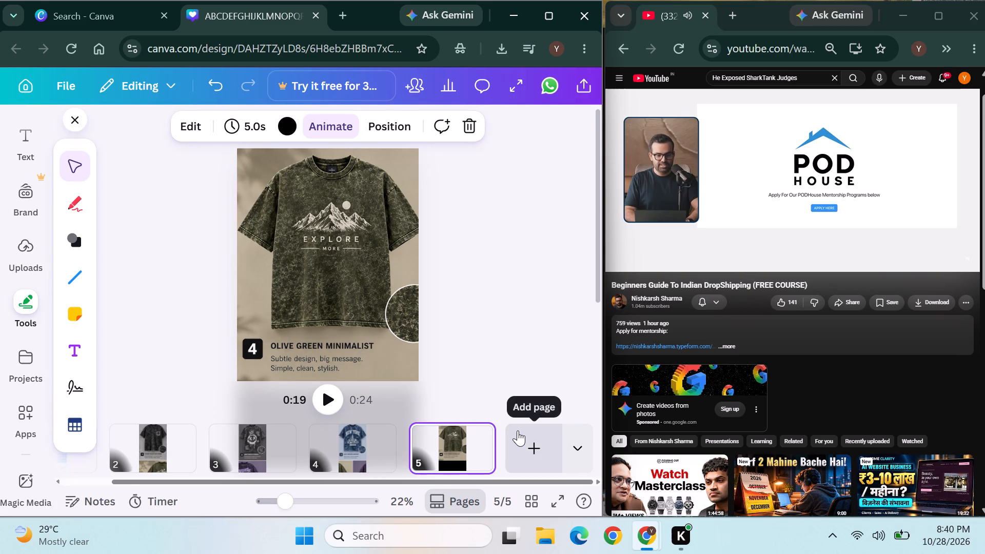
Add a new page 6 and place the downloaded Five Acid-Wash T-Shirt Designs image on it.
click(518, 430)
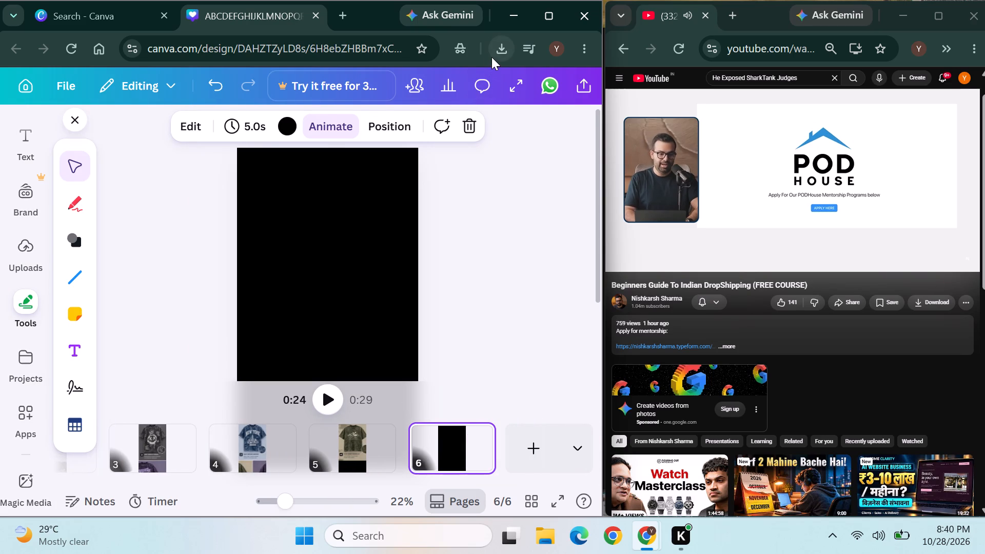
click(491, 57)
drag(369, 126, 333, 278)
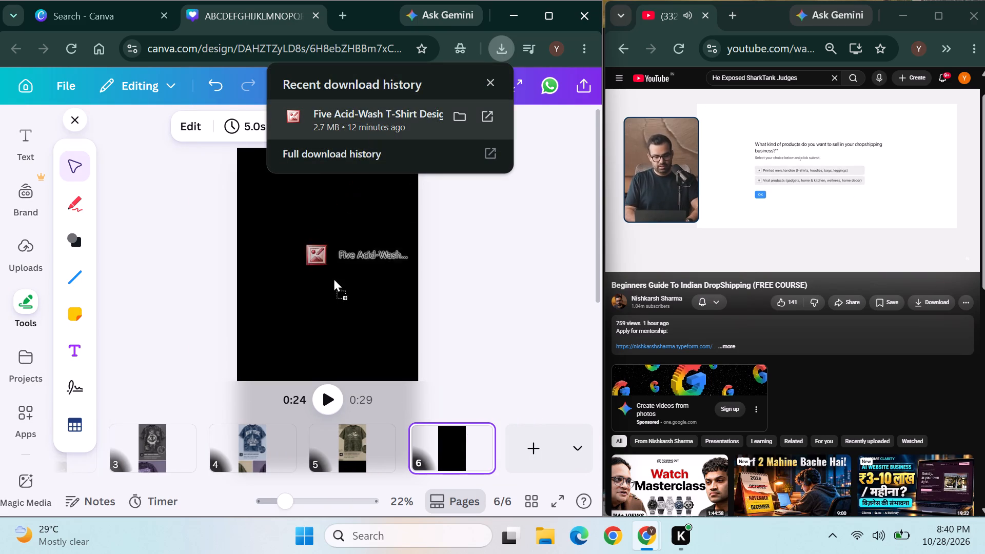
drag(333, 278, 333, 286)
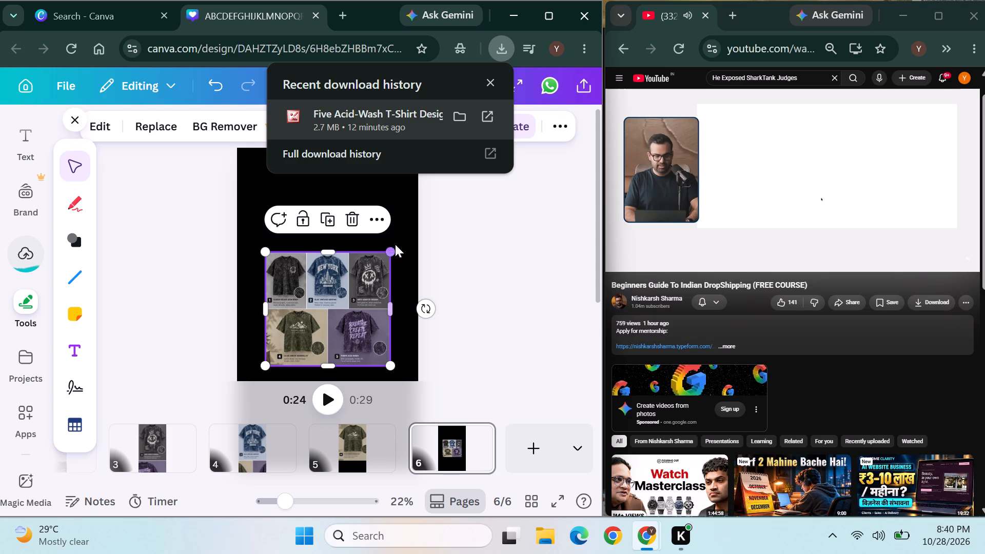
Enlarge the T-shirt image on page 6 to about 3,075 × 2,810 and position it over the Purpe Acid Wash shirt's panel.
drag(342, 317, 377, 339)
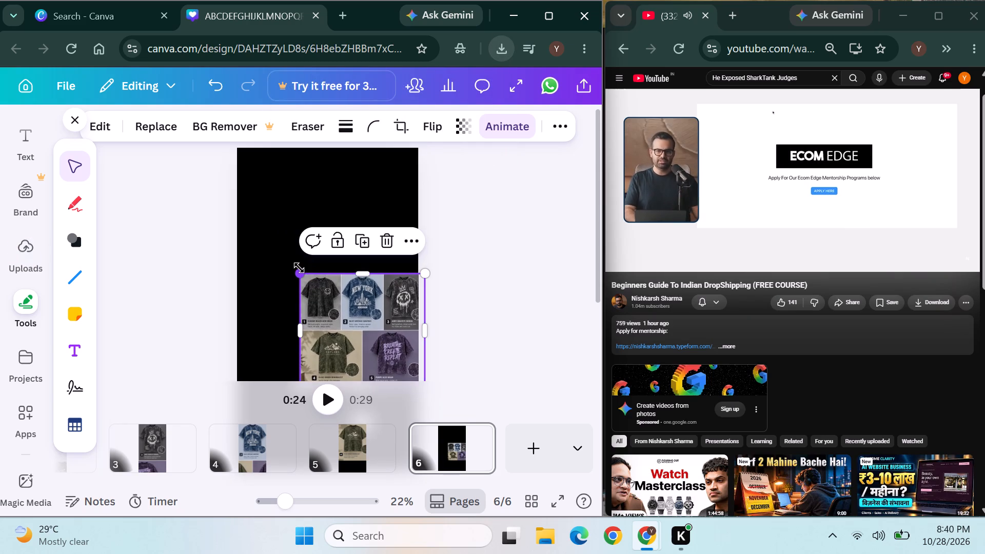
drag(299, 268, 0, 0)
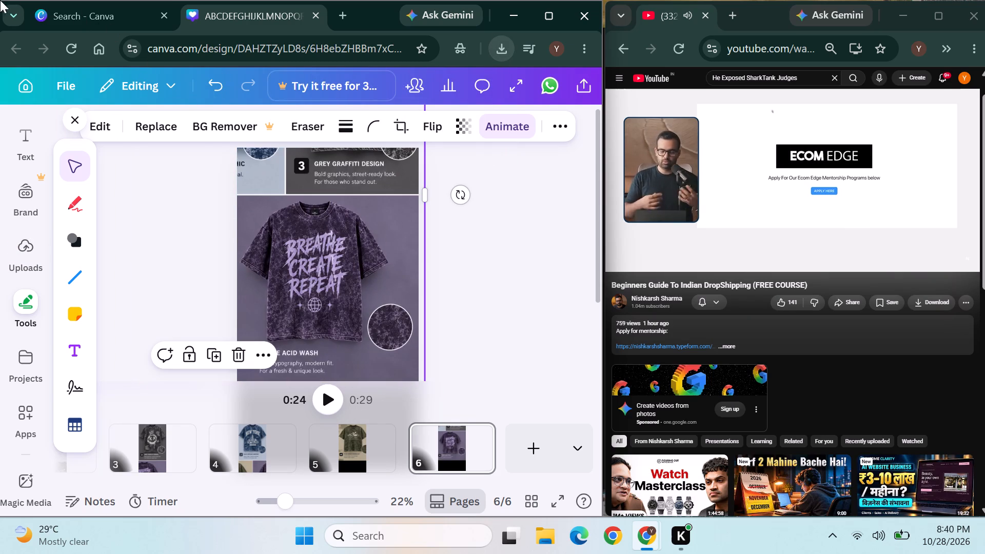
drag(341, 236, 296, 185)
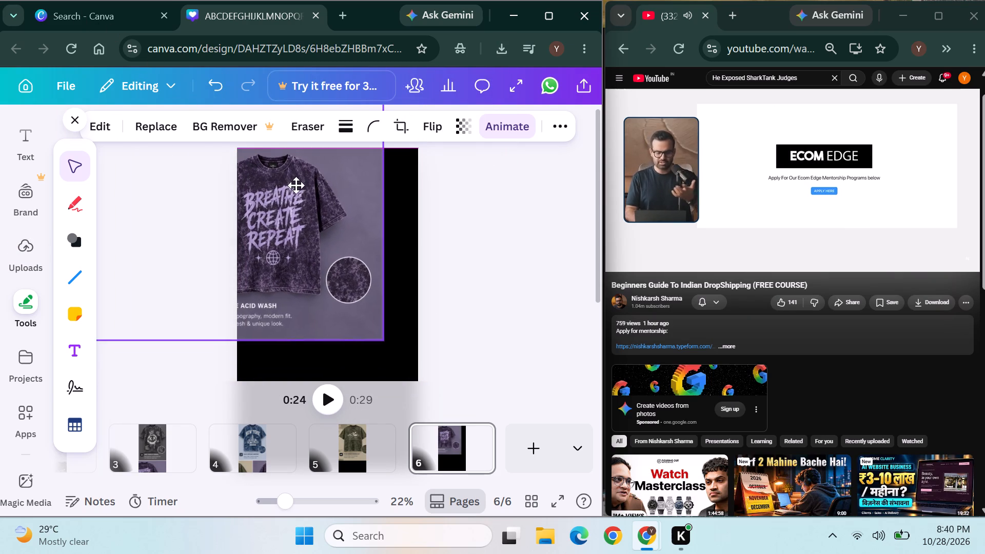
drag(296, 185, 292, 181)
drag(379, 330, 487, 404)
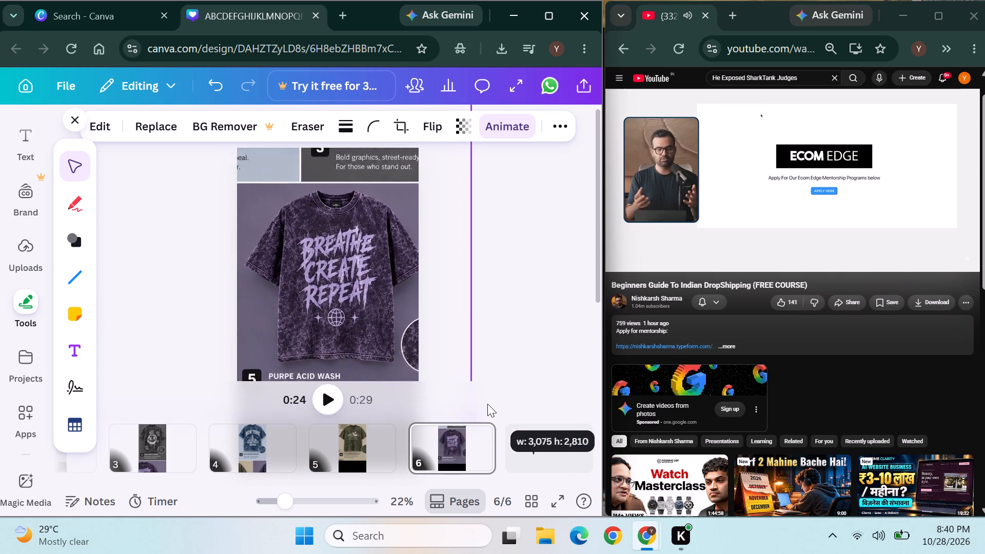
drag(487, 404, 490, 404)
drag(336, 299, 309, 258)
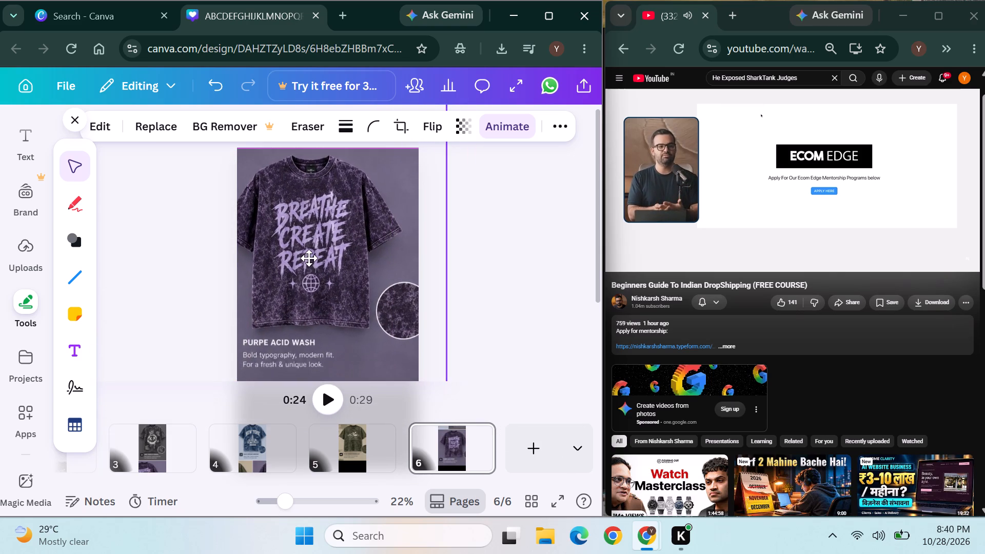
drag(309, 258, 331, 262)
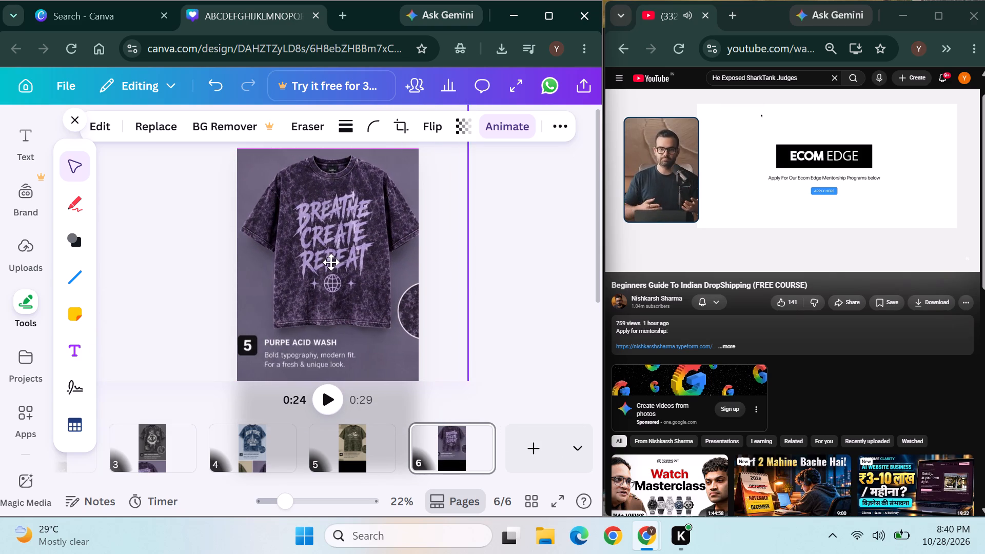
drag(331, 262, 336, 261)
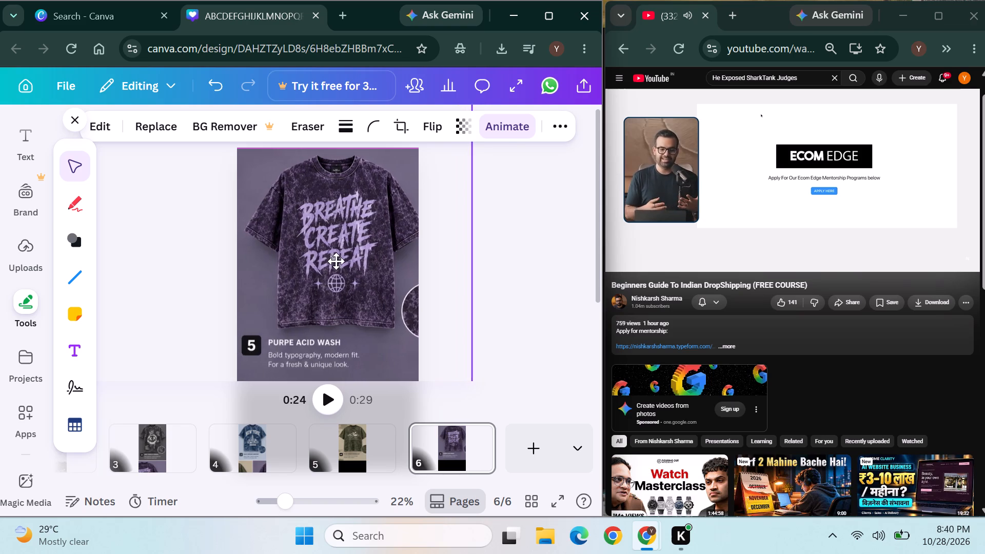
drag(336, 261, 337, 261)
Shrink the image on page 6 to about 2,934 × 2,773 and move it so the purple shirt is centred.
drag(337, 261, 260, 220)
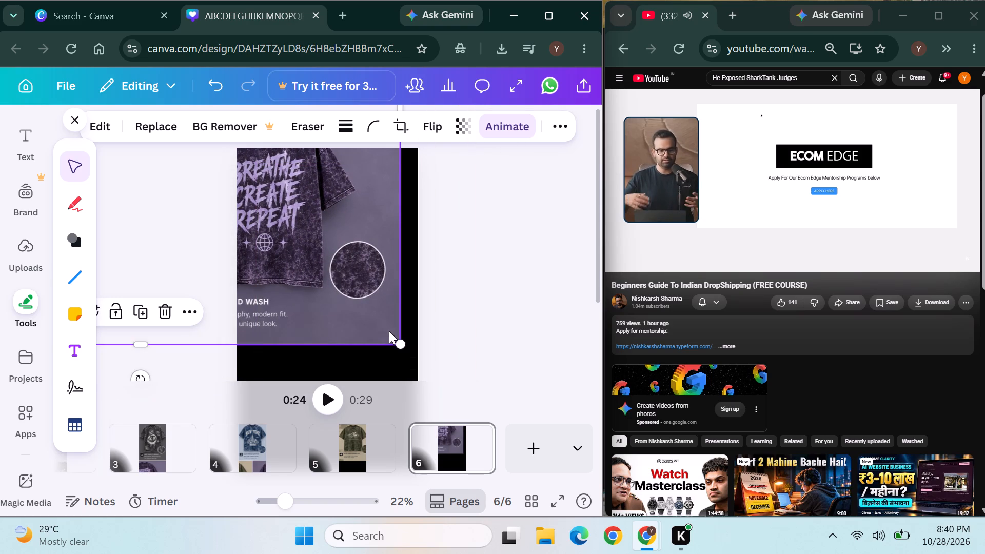
drag(401, 341, 372, 318)
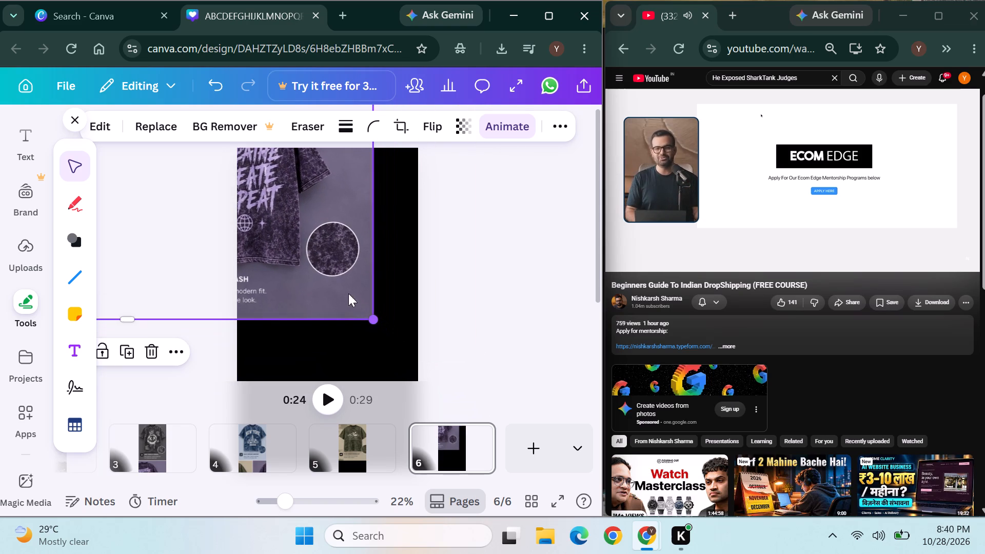
drag(330, 271, 404, 319)
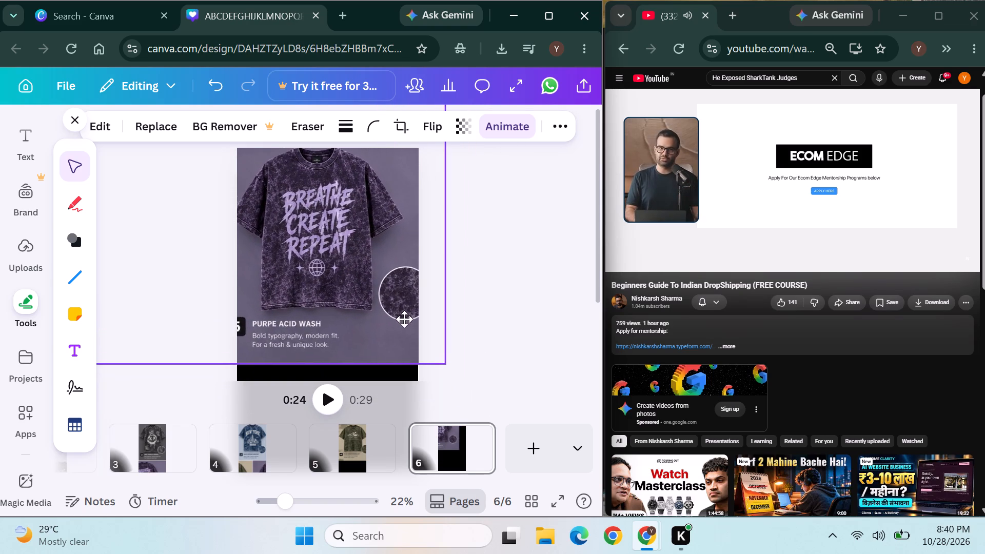
drag(404, 319, 383, 304)
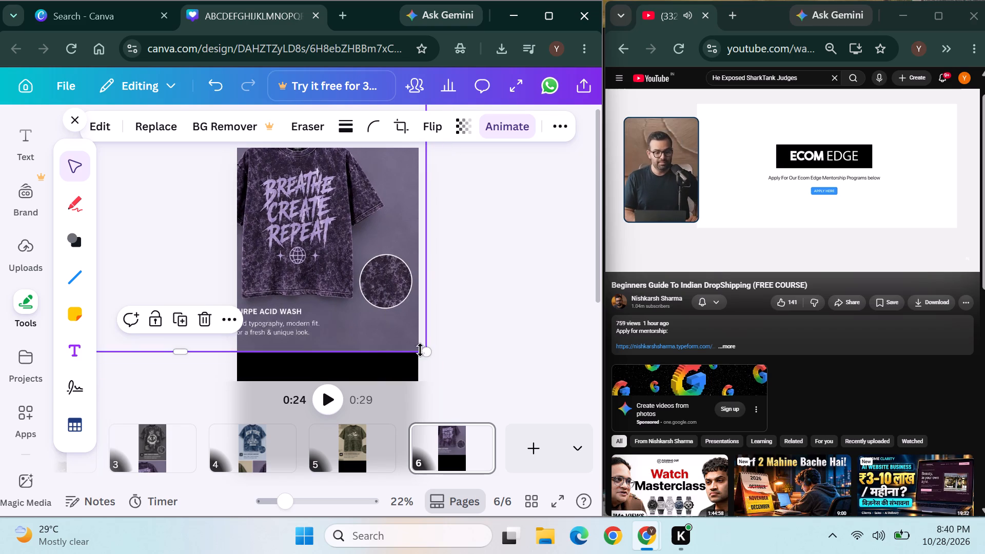
click(428, 355)
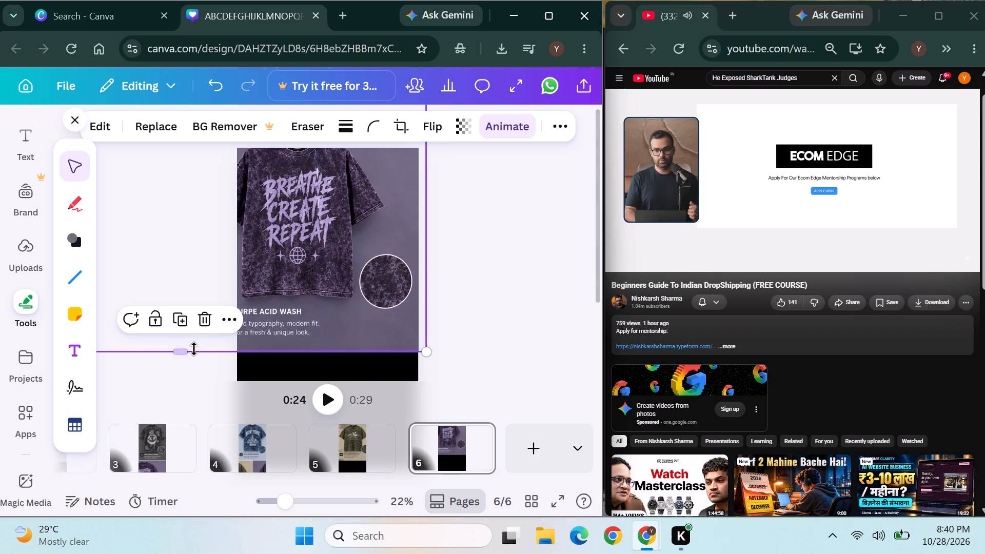
drag(181, 355, 194, 383)
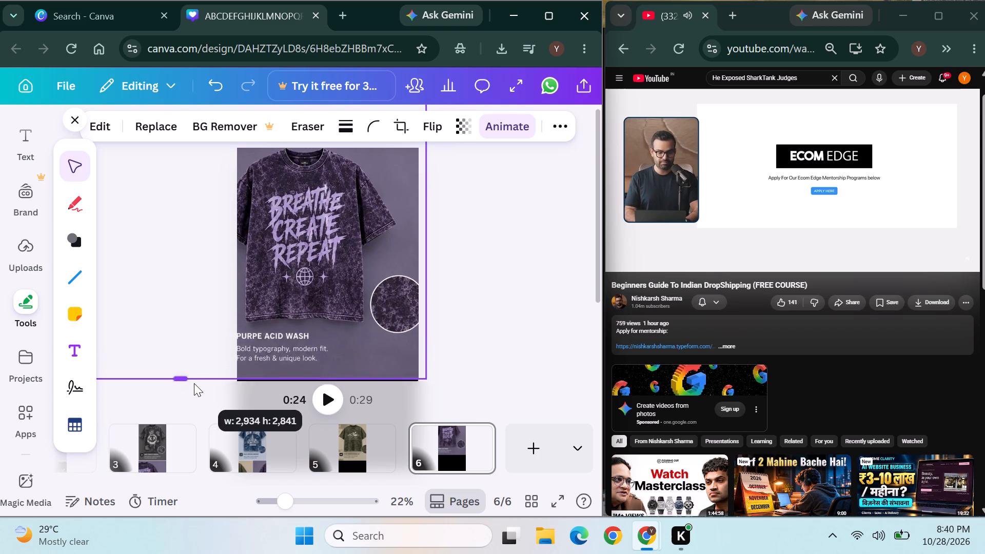
drag(194, 383, 170, 371)
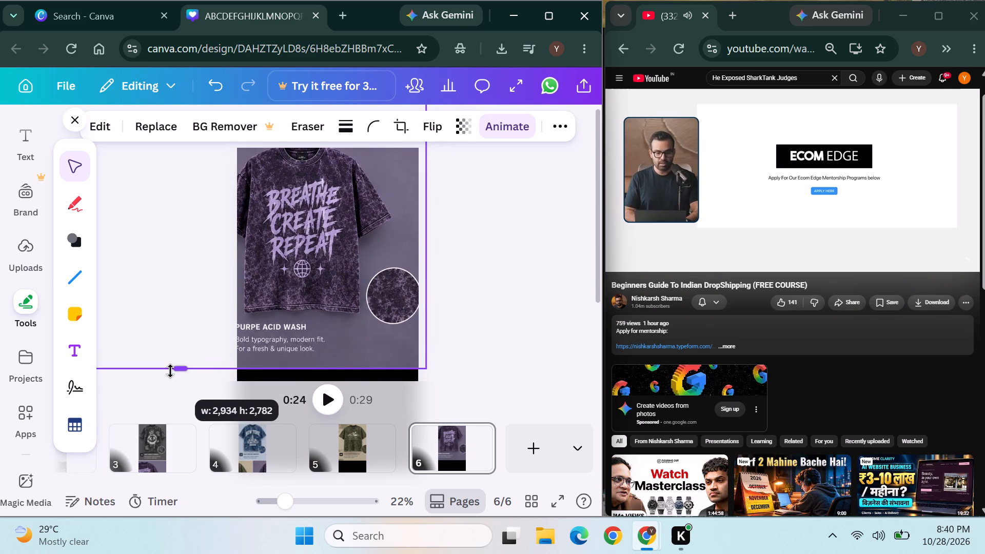
drag(170, 371, 170, 370)
drag(340, 226, 359, 237)
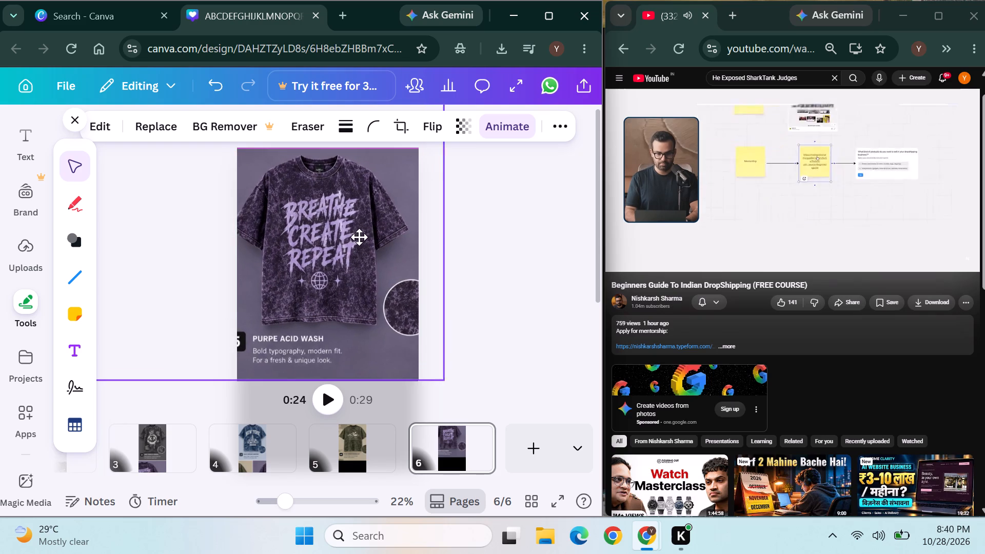
drag(359, 237, 370, 238)
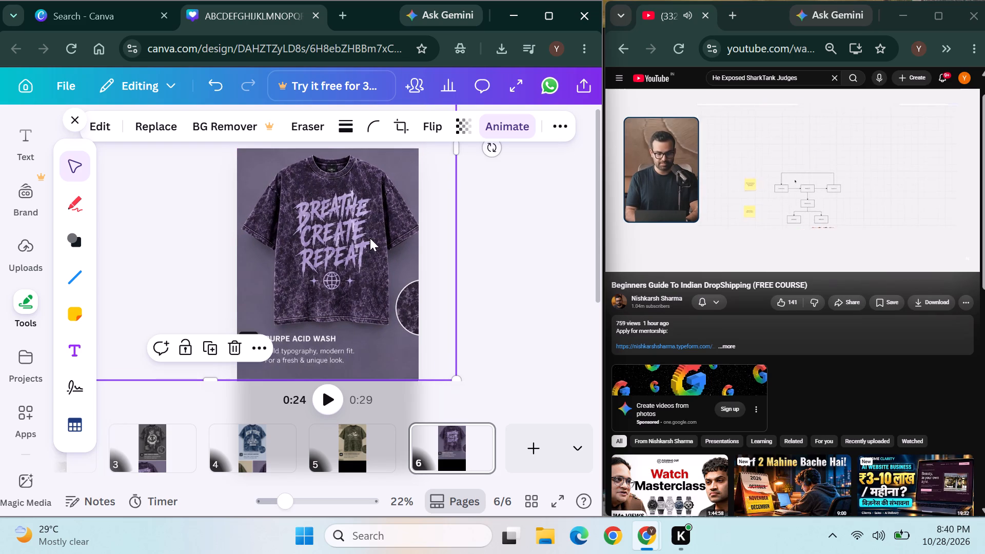
Narrow the image from its right edge so it ends just past the right side of page 6.
drag(452, 149, 423, 154)
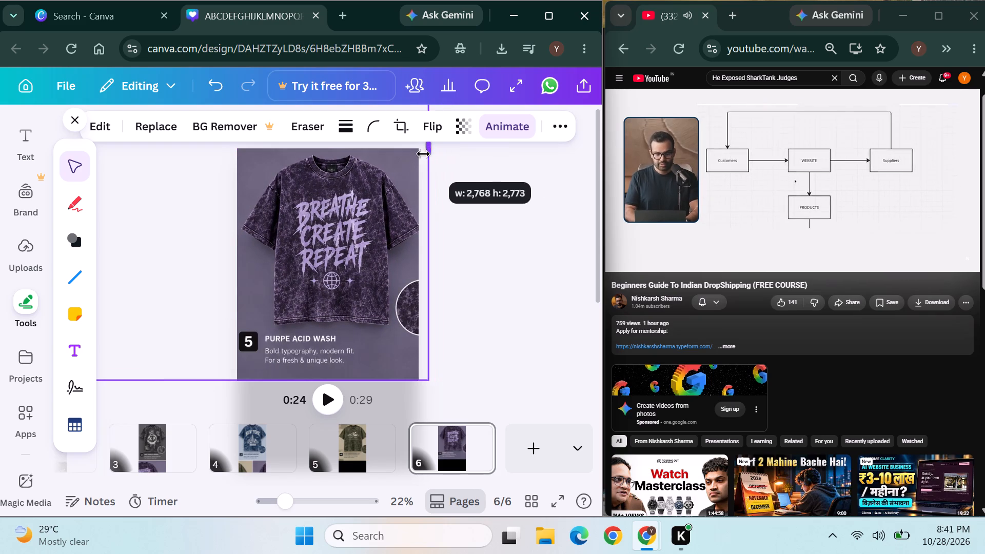
drag(423, 154, 415, 155)
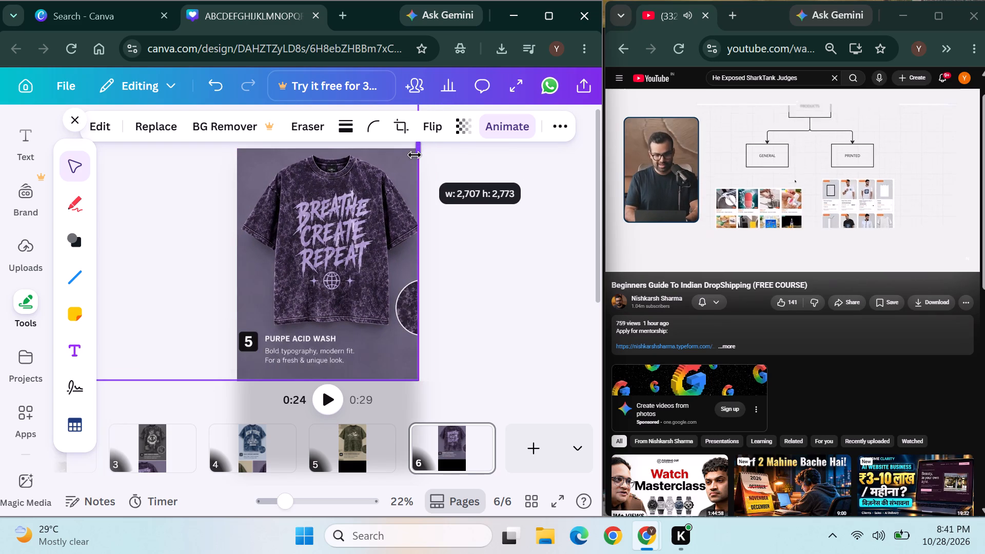
drag(415, 155, 466, 153)
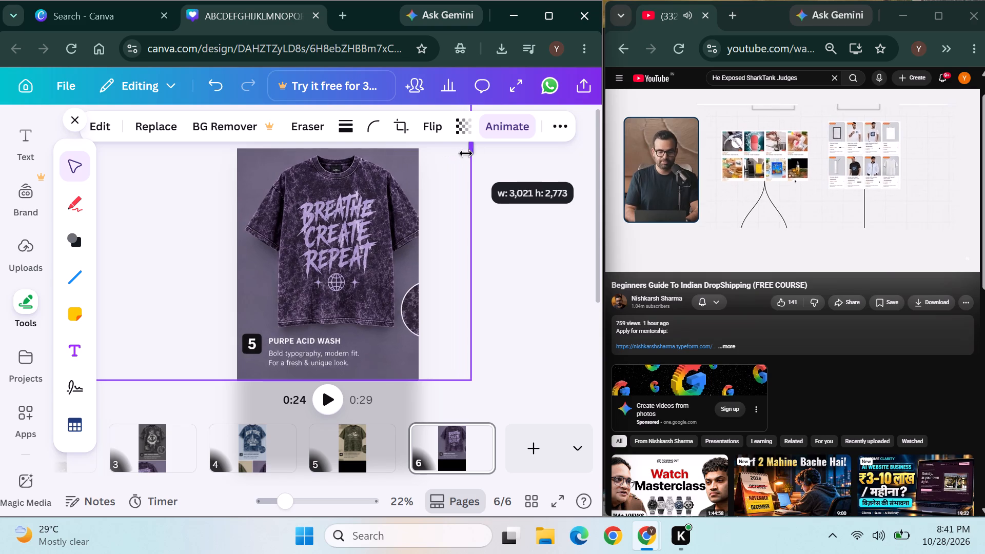
drag(466, 153, 429, 150)
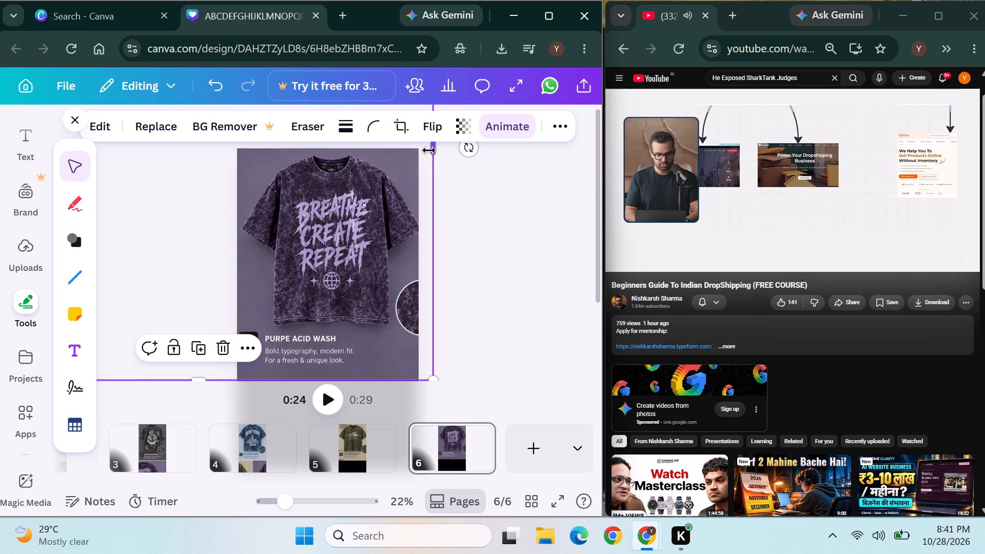
click(510, 263)
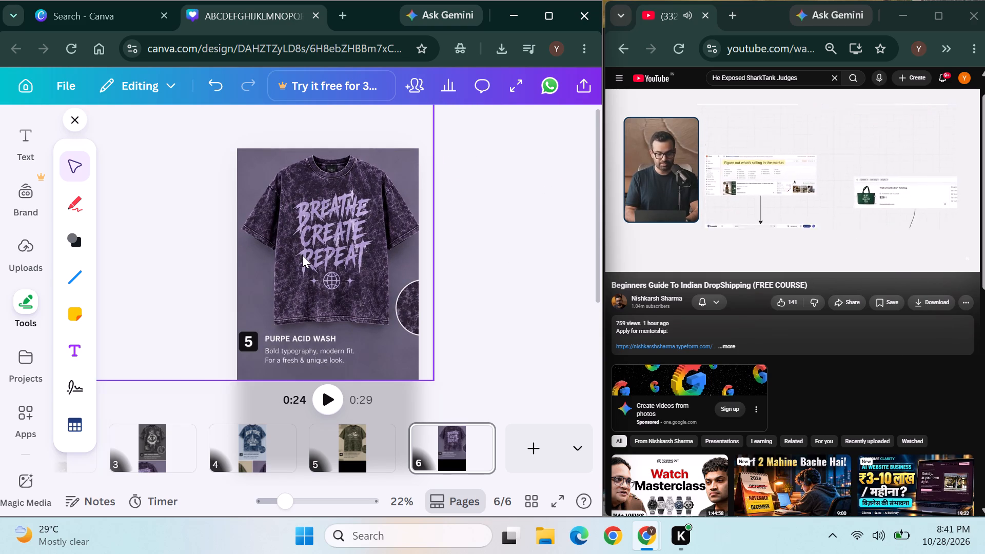
Slightly enlarge and reposition the image so the purple shirt and its number 5 caption fill page 6 without black gaps.
drag(301, 254, 301, 259)
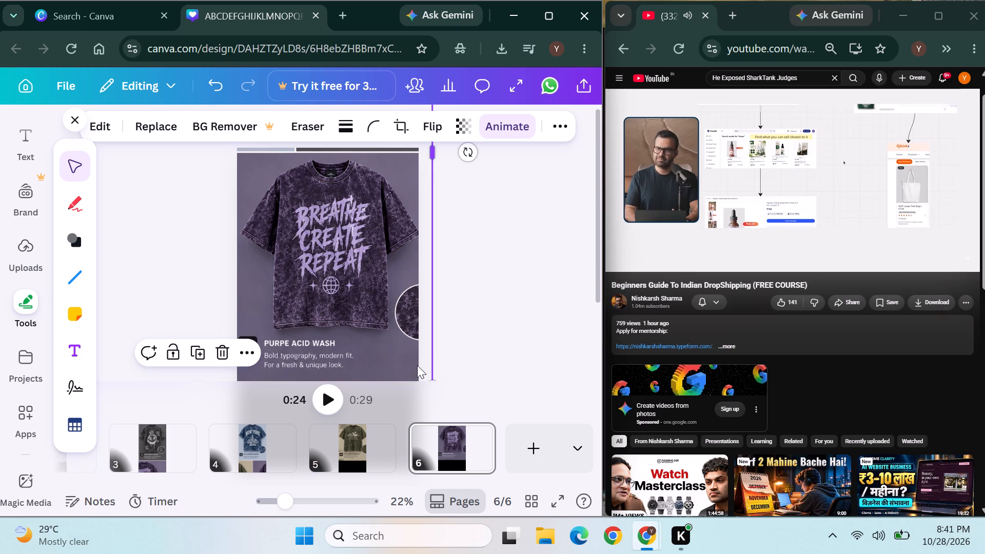
drag(375, 325, 364, 312)
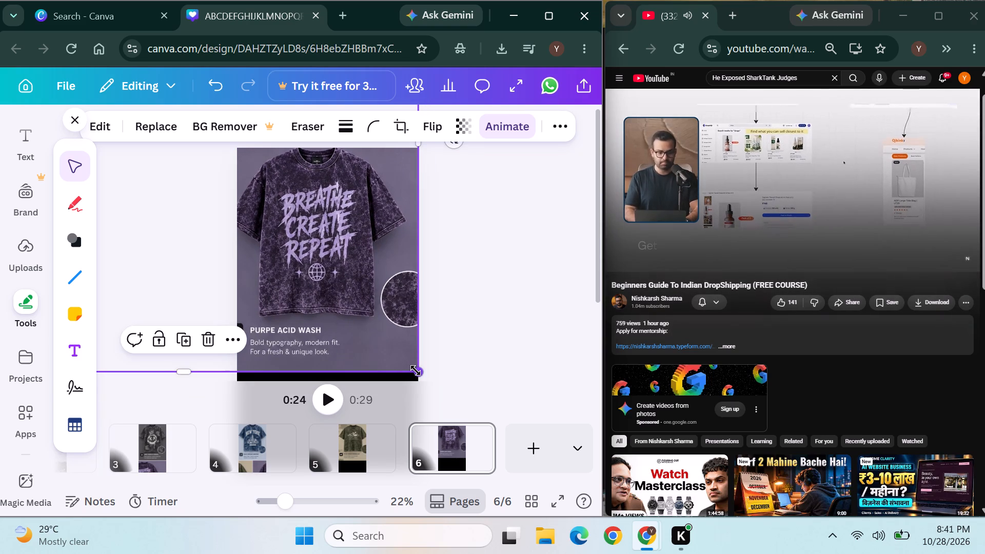
drag(416, 370, 421, 374)
drag(368, 337, 368, 342)
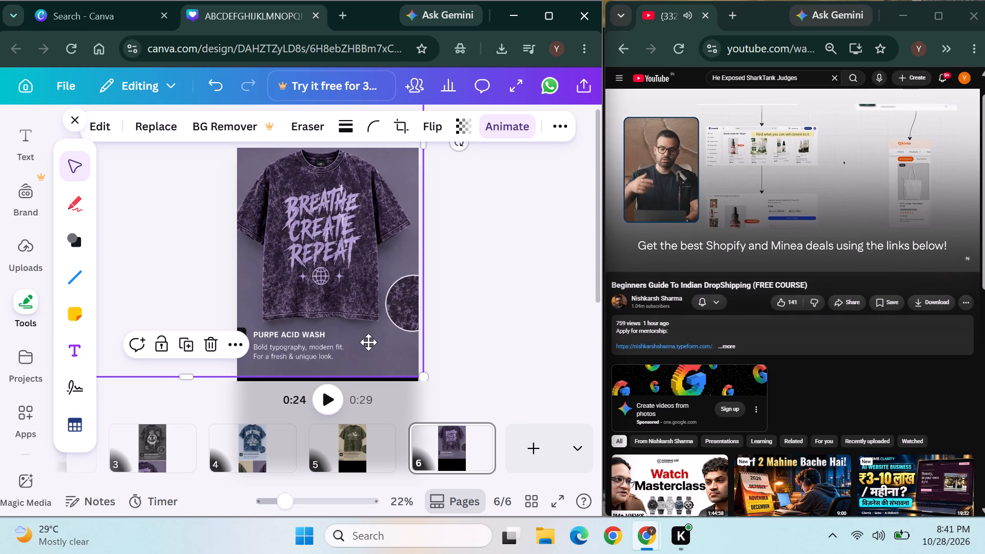
drag(368, 342, 378, 350)
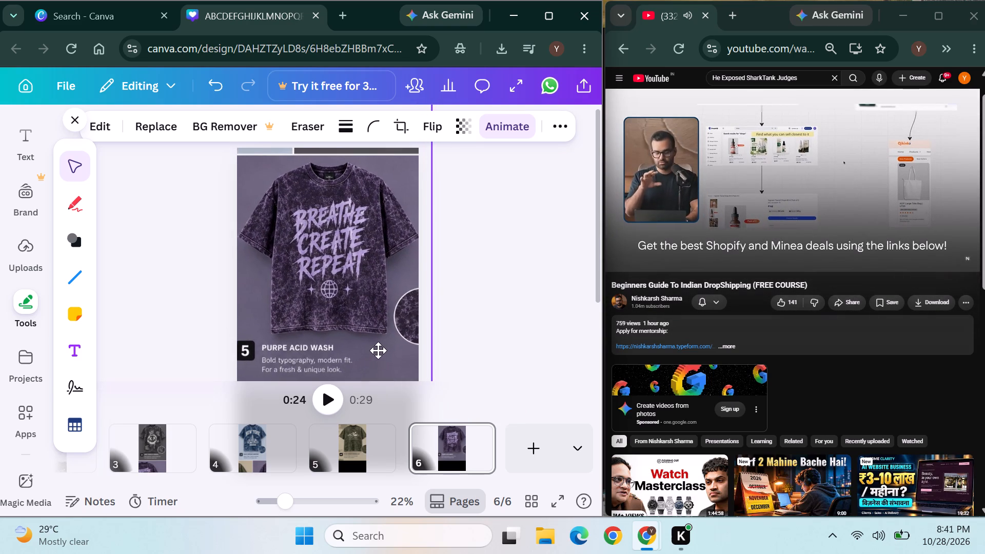
drag(378, 350, 380, 344)
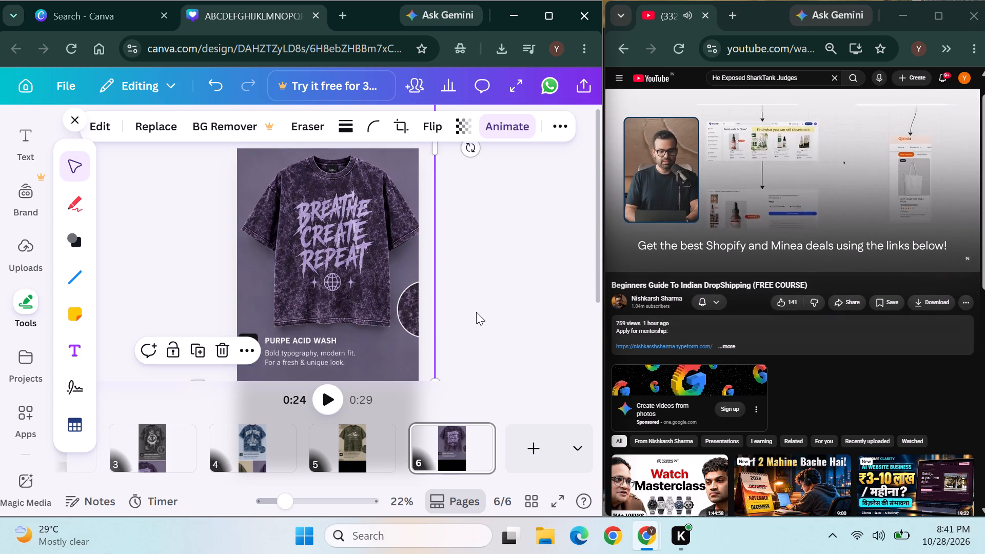
click(476, 312)
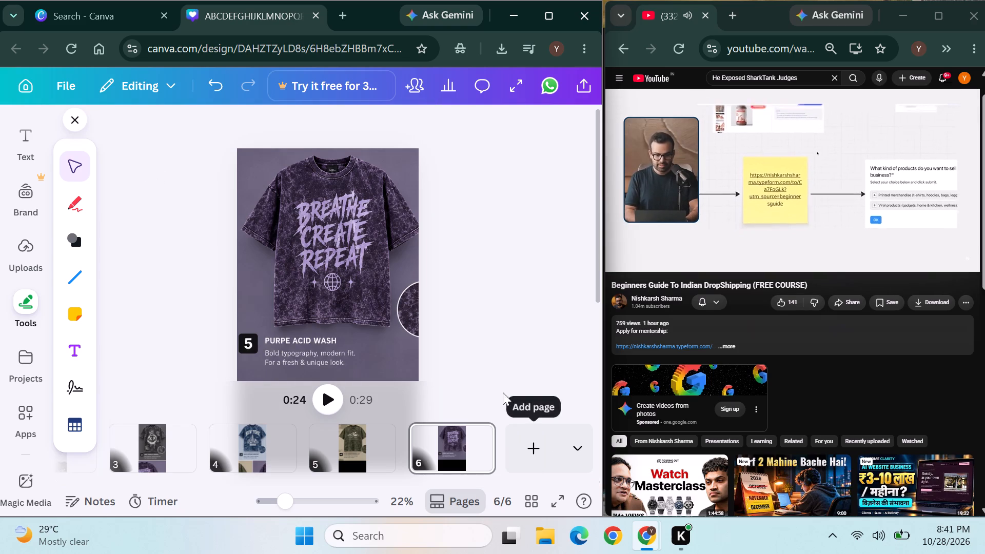
Try the Wipe and Breathe page animations on page 6, and apply Scrapbook instead.
click(496, 375)
click(446, 454)
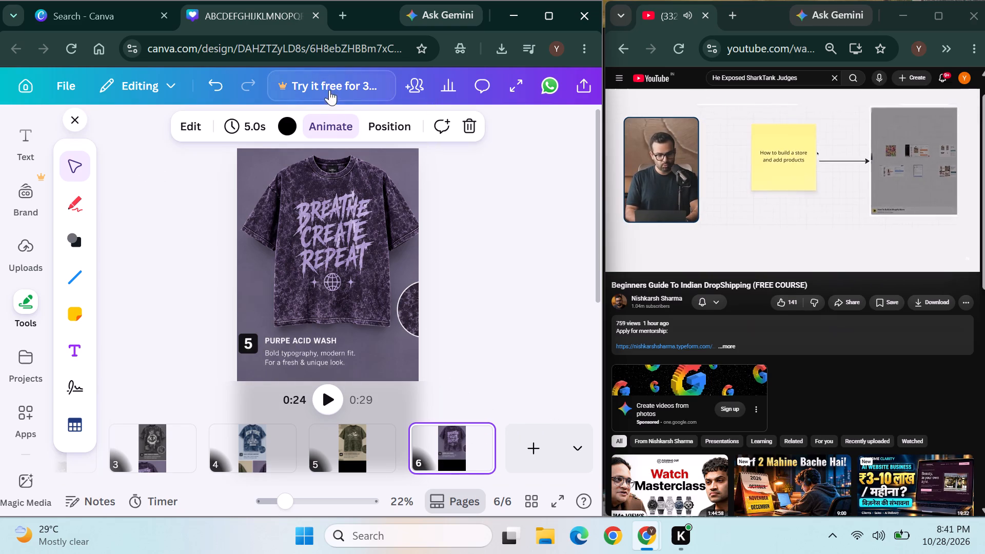
click(322, 126)
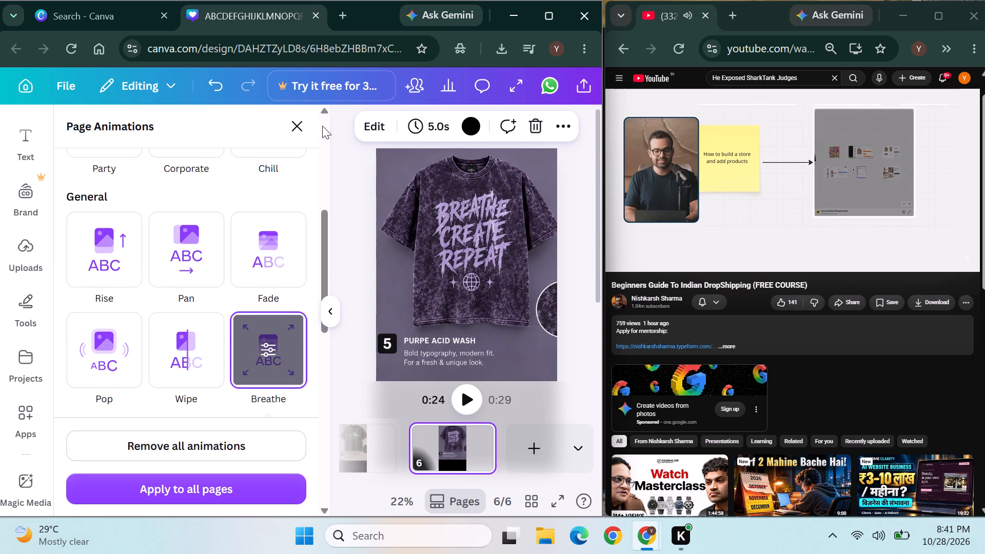
click(183, 339)
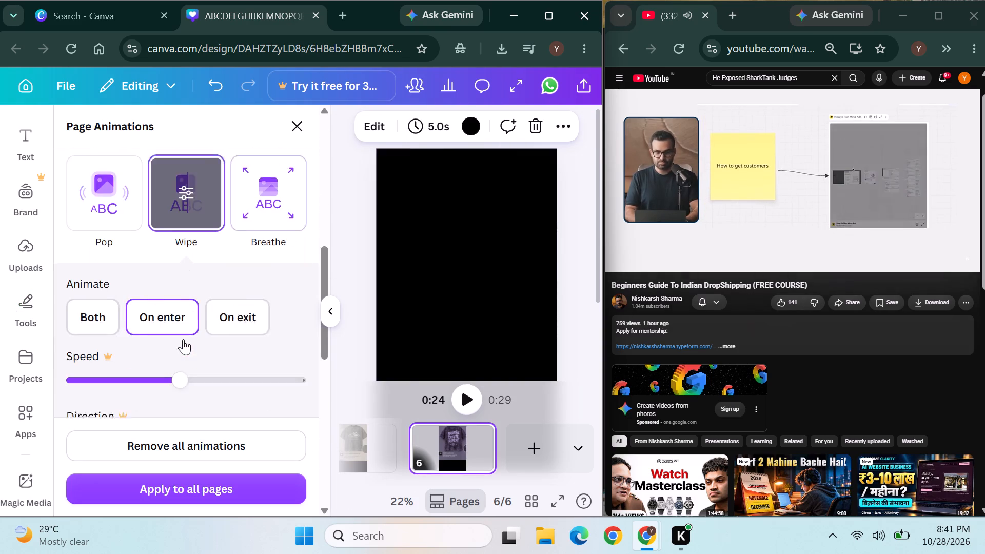
click(250, 163)
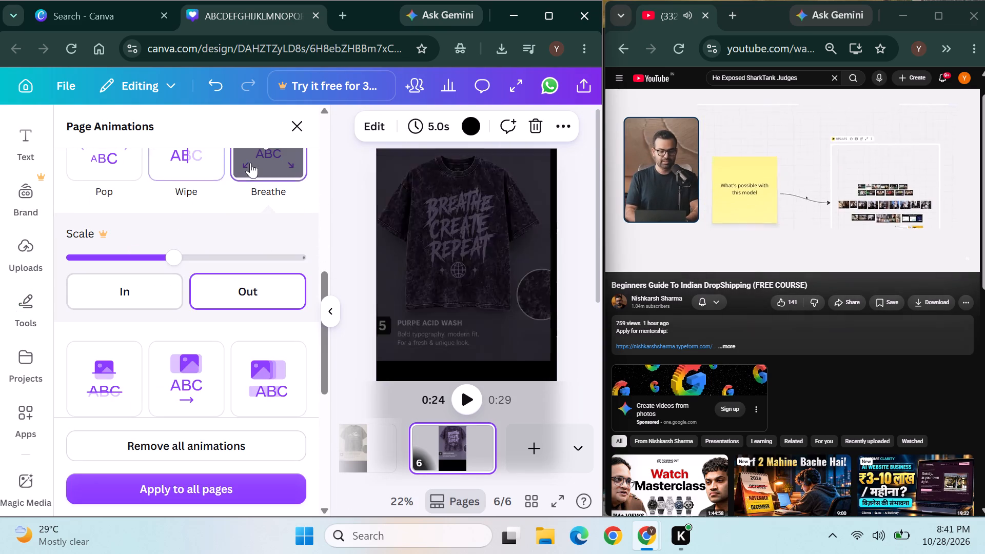
drag(323, 337, 325, 358)
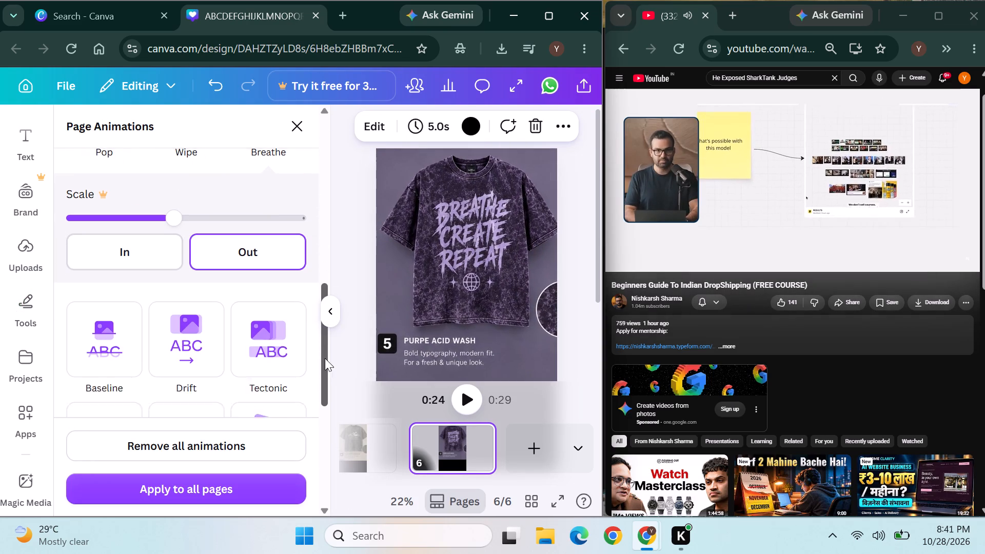
drag(325, 358, 321, 413)
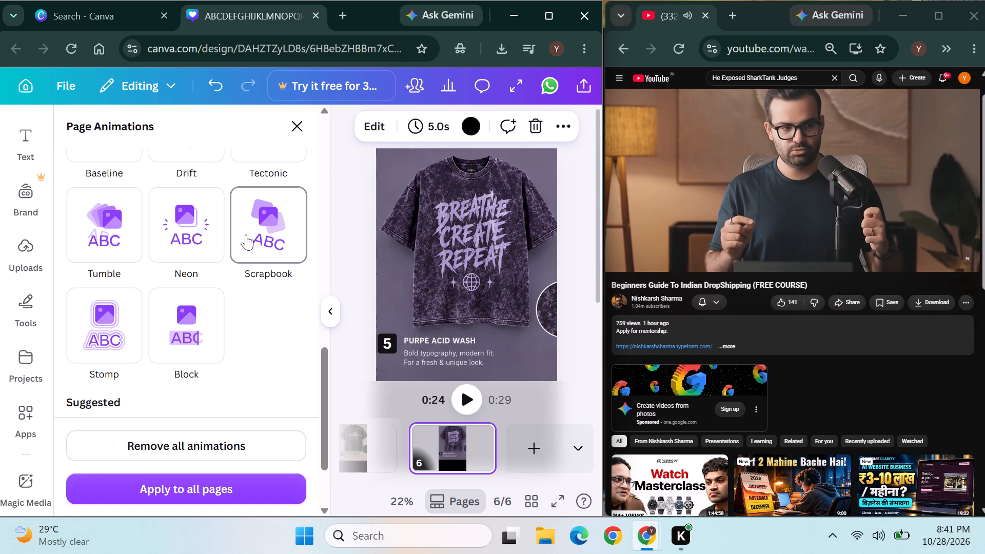
click(246, 234)
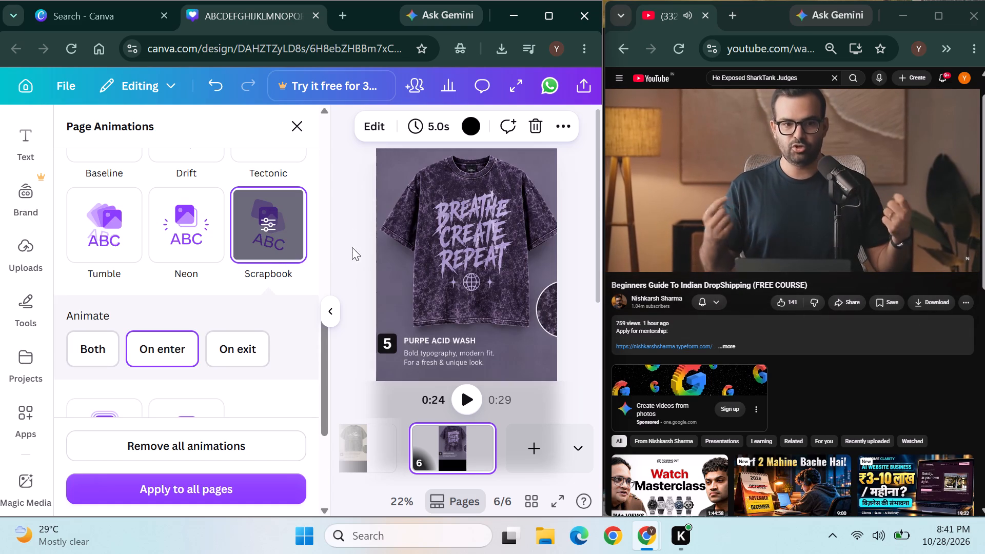
click(293, 129)
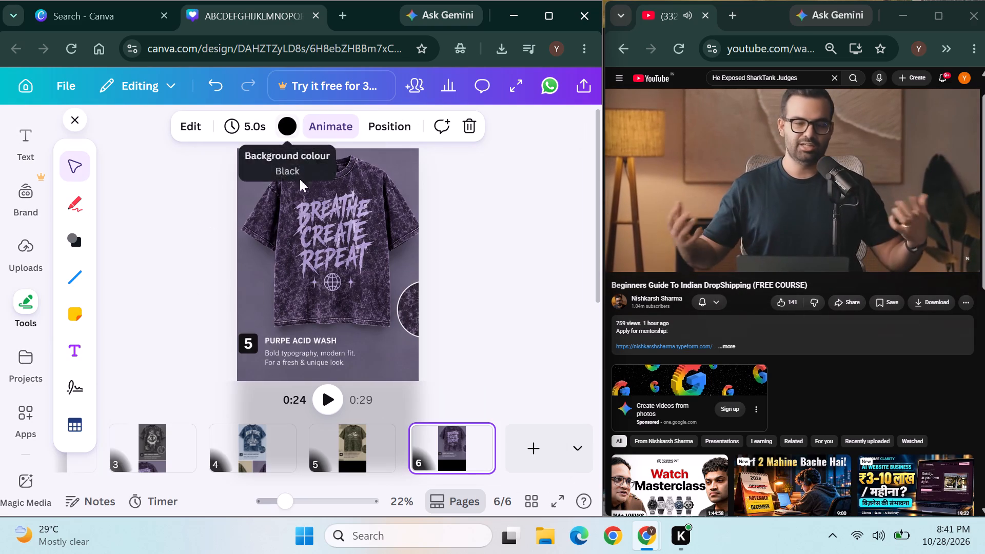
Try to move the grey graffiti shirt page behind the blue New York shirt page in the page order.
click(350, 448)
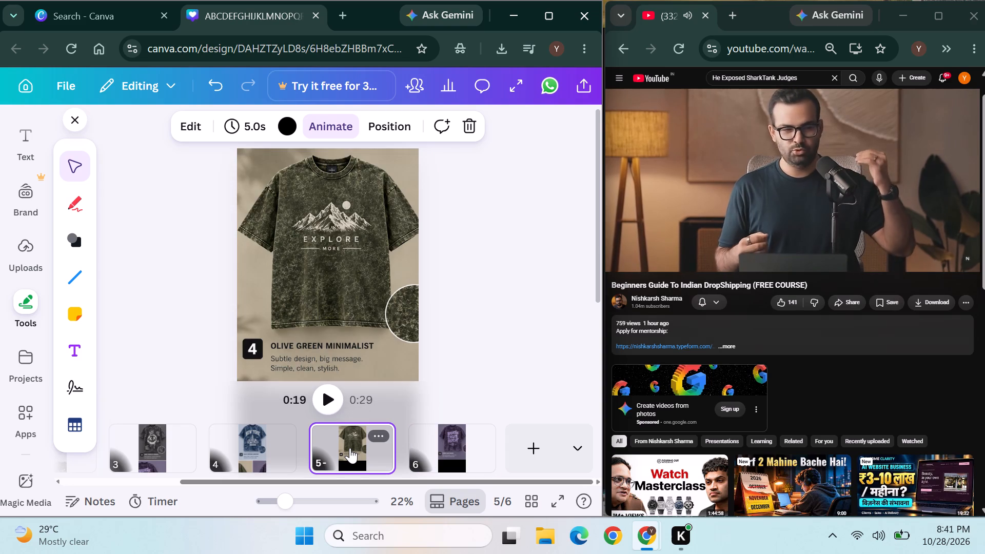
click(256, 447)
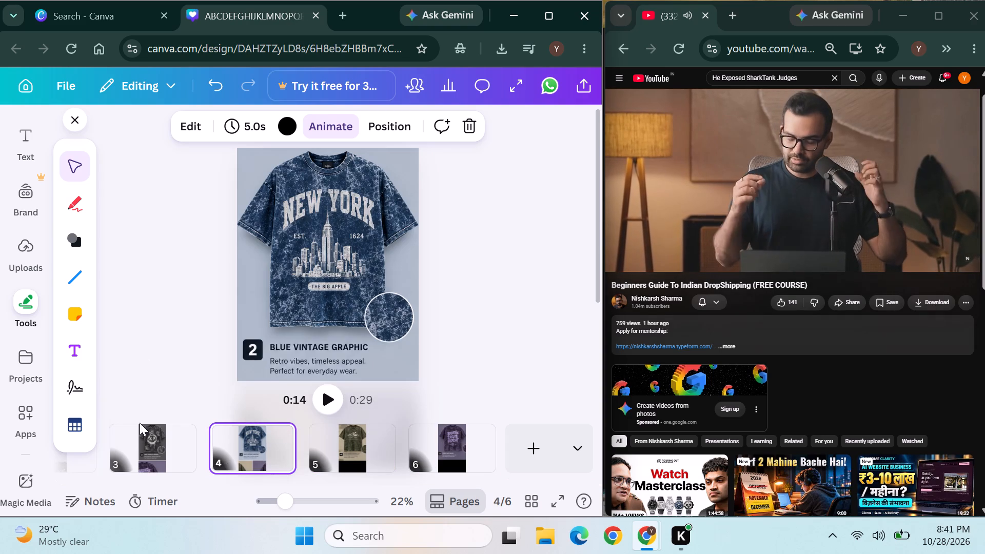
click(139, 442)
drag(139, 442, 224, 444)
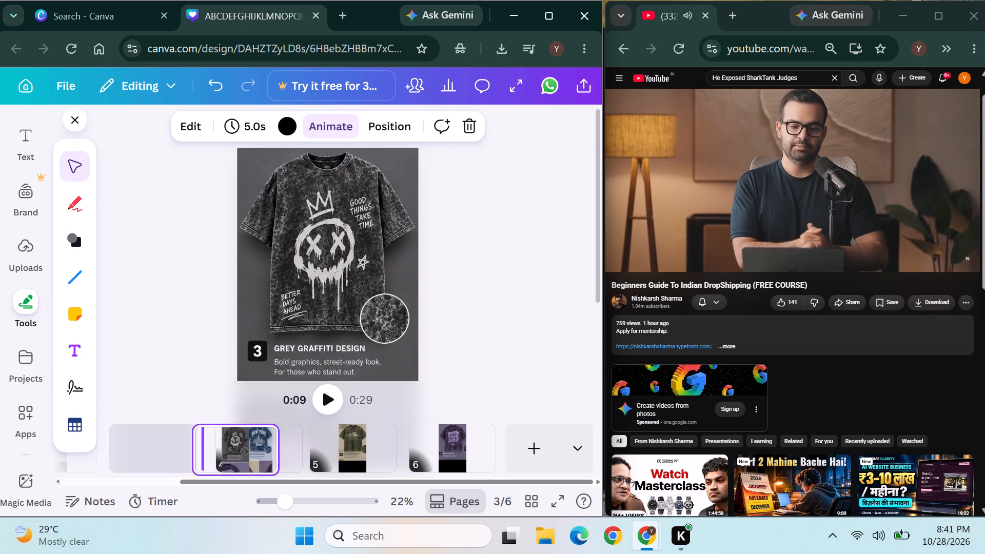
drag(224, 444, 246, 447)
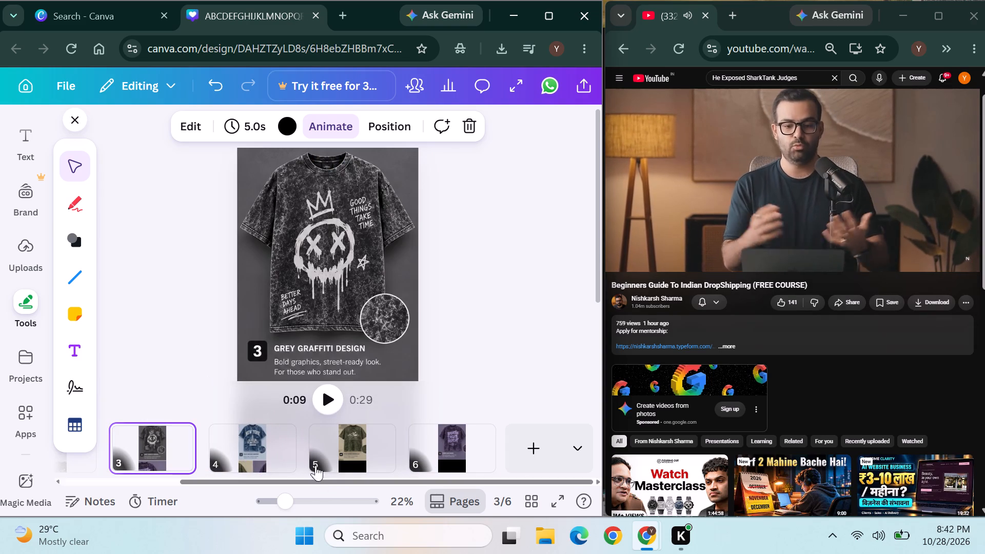
Move the blue New York shirt page ahead of the grey graffiti page so it becomes page 3.
drag(395, 478, 356, 487)
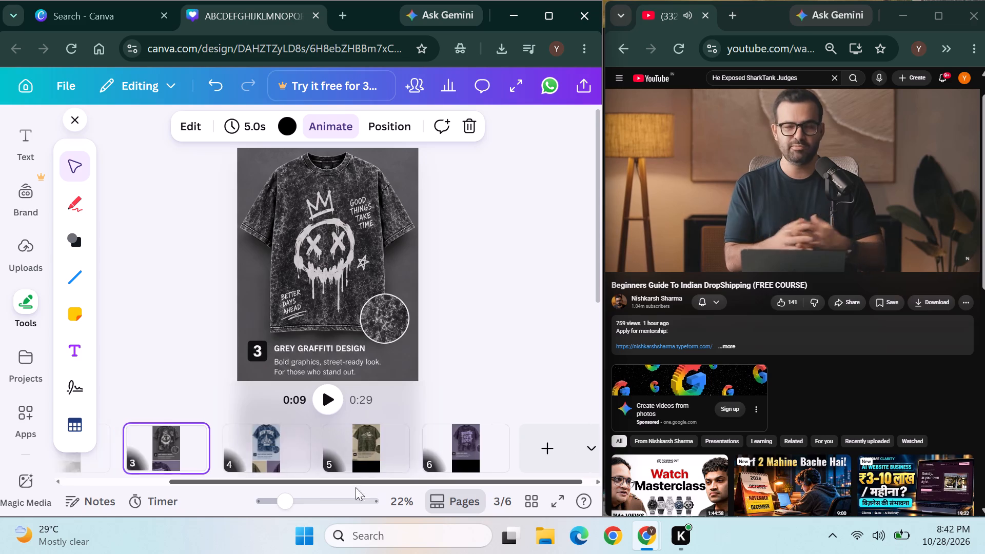
drag(356, 487, 244, 504)
click(231, 473)
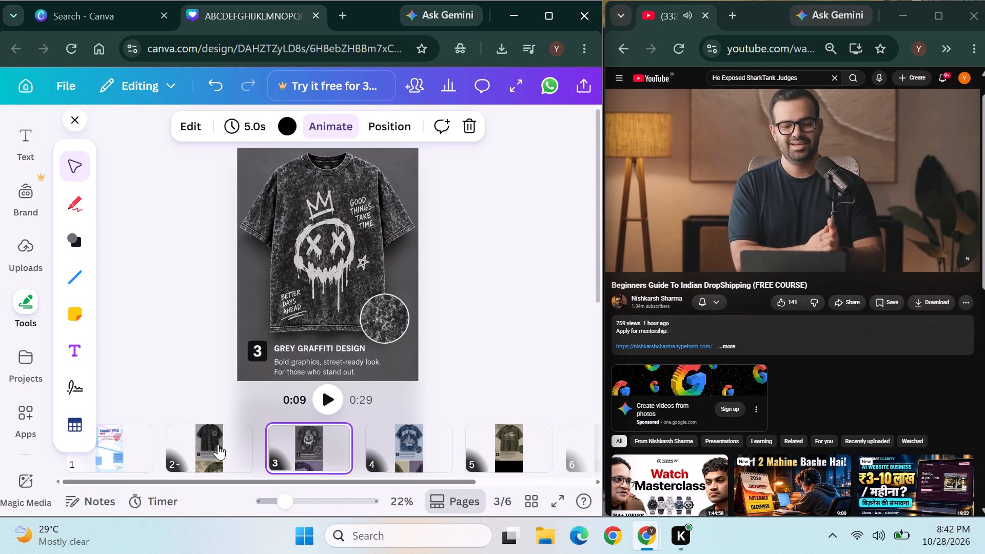
click(218, 444)
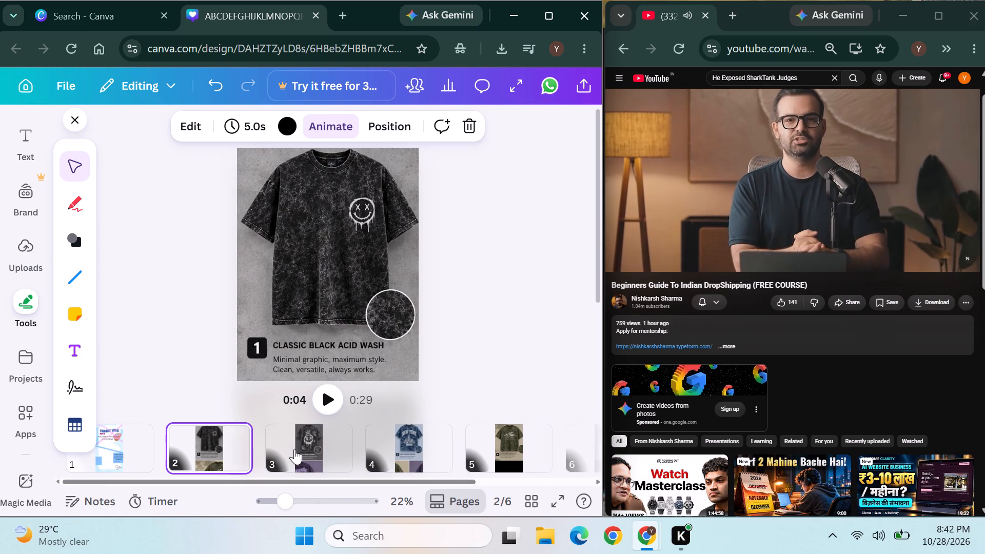
click(295, 449)
click(419, 437)
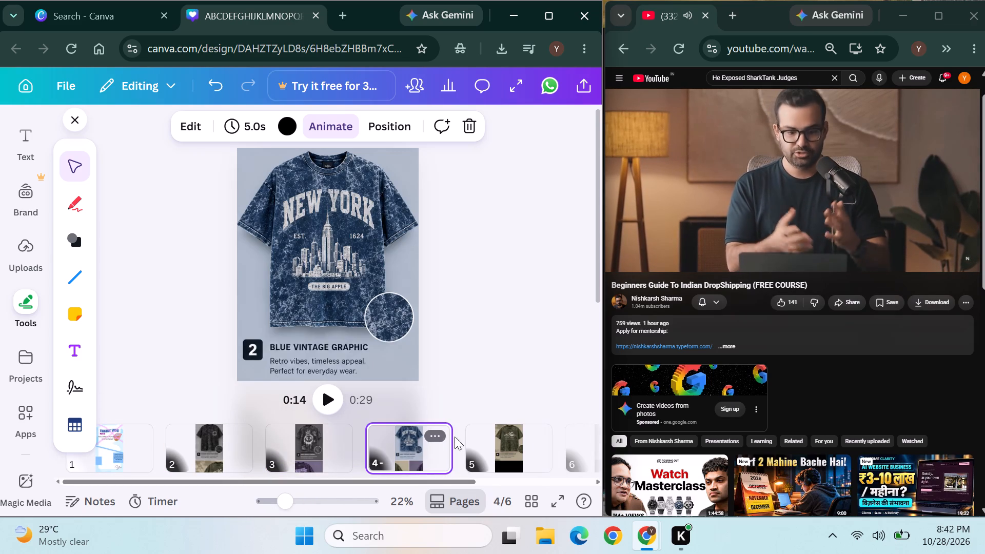
drag(396, 456, 299, 463)
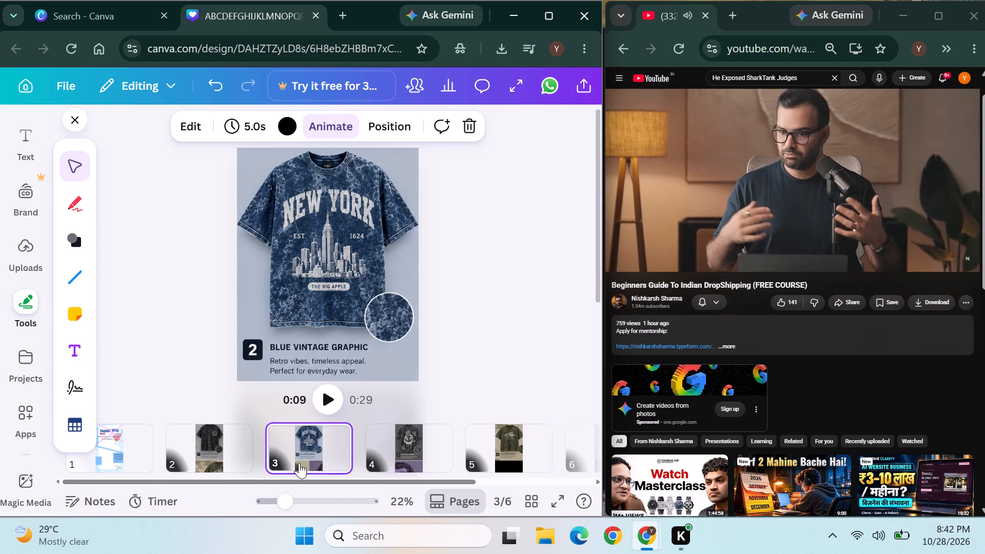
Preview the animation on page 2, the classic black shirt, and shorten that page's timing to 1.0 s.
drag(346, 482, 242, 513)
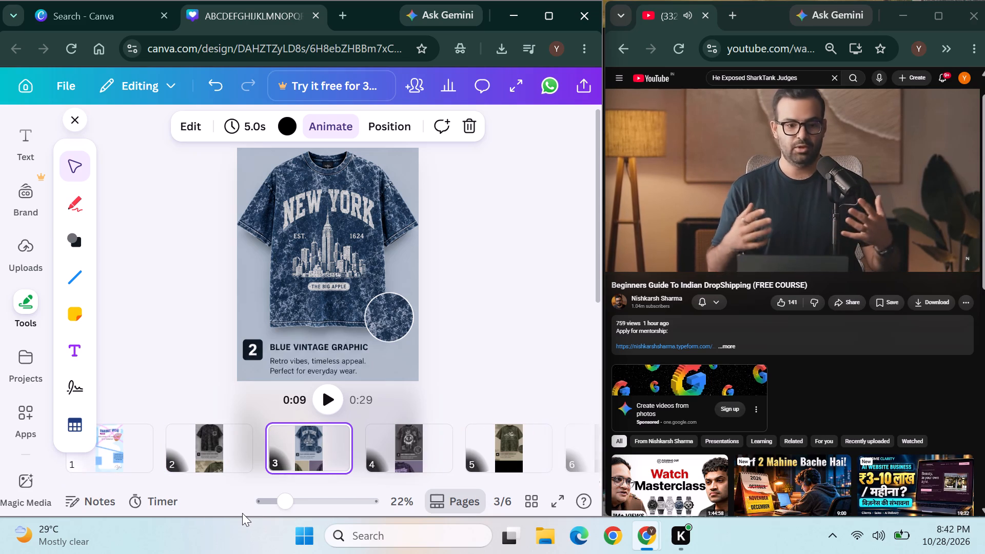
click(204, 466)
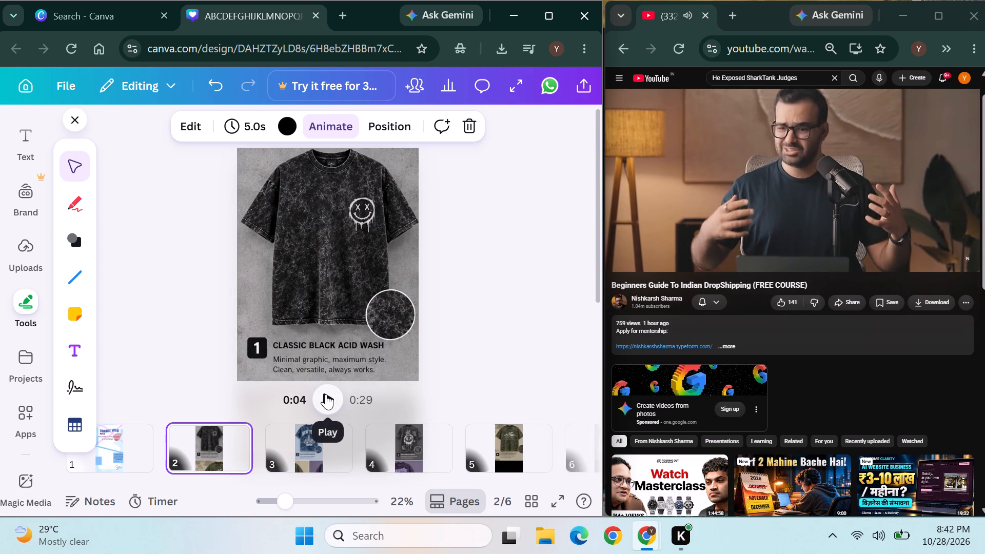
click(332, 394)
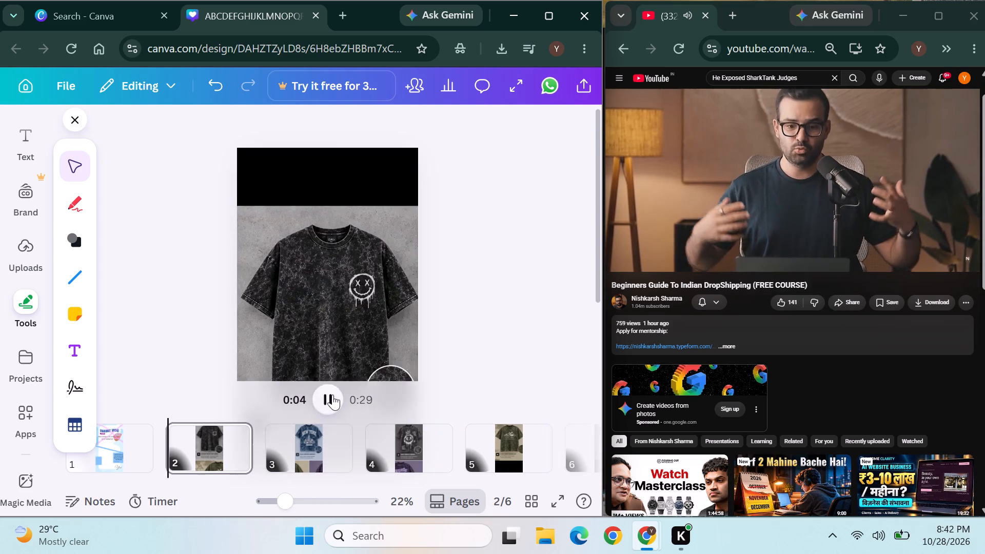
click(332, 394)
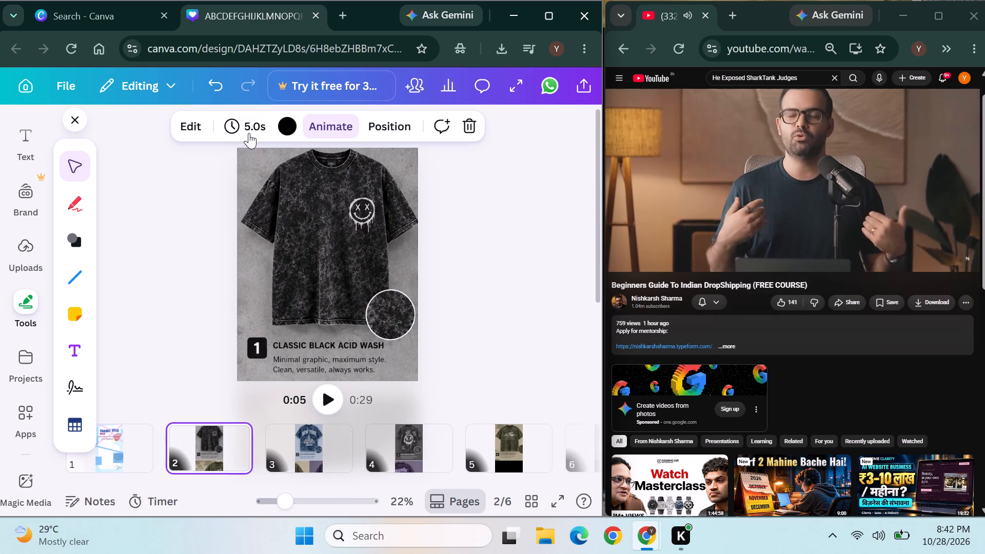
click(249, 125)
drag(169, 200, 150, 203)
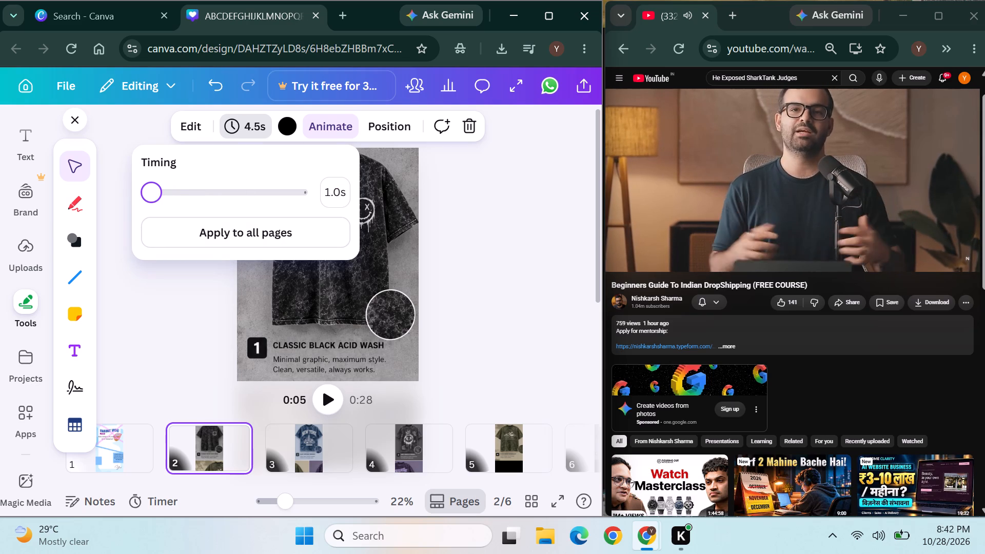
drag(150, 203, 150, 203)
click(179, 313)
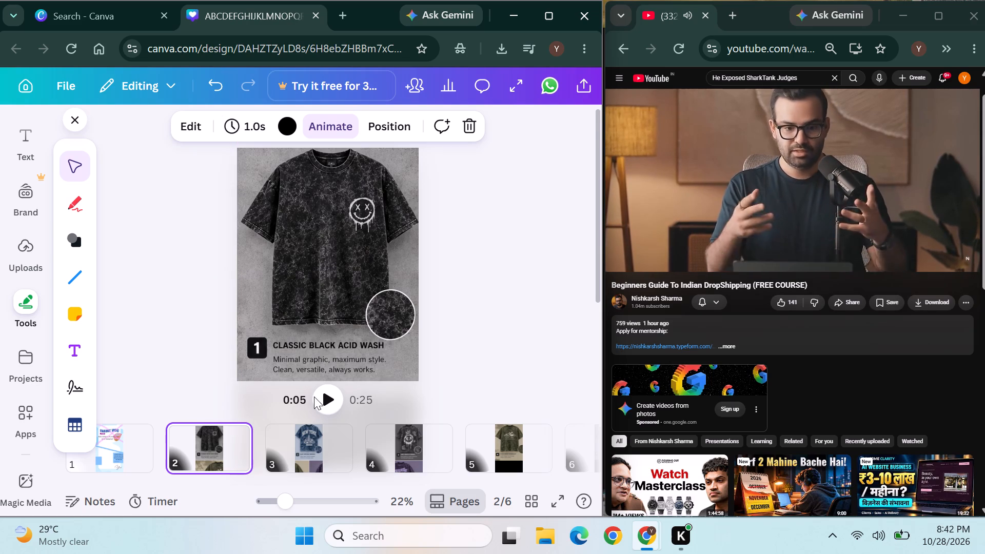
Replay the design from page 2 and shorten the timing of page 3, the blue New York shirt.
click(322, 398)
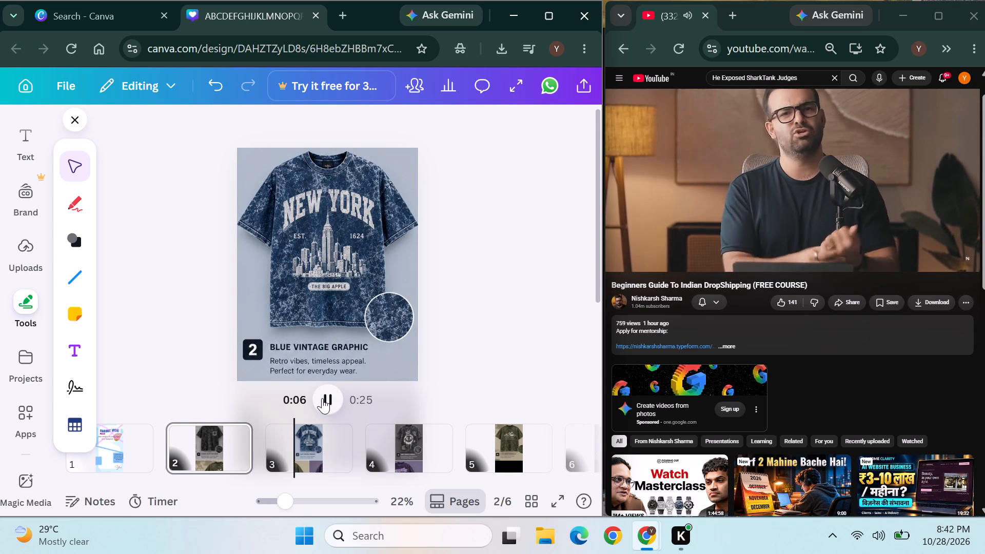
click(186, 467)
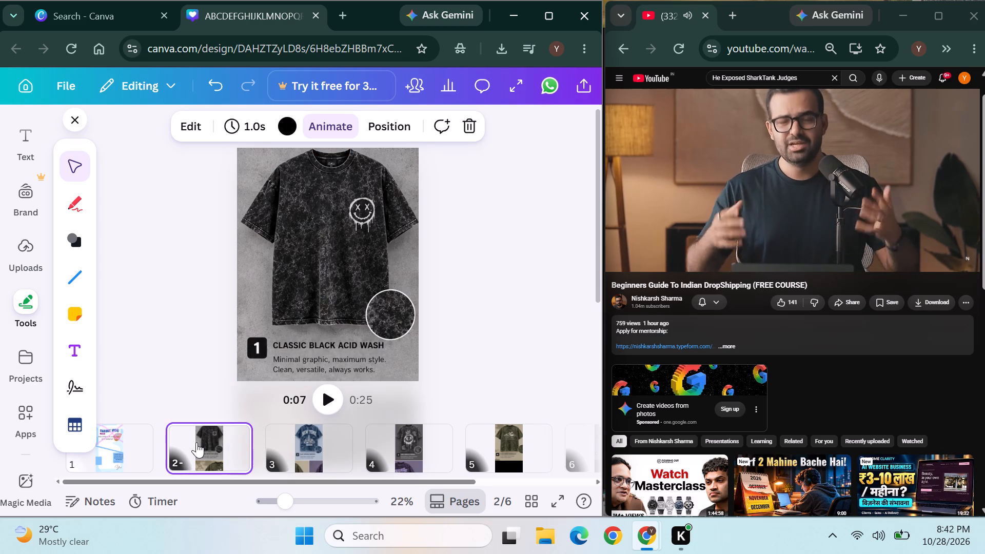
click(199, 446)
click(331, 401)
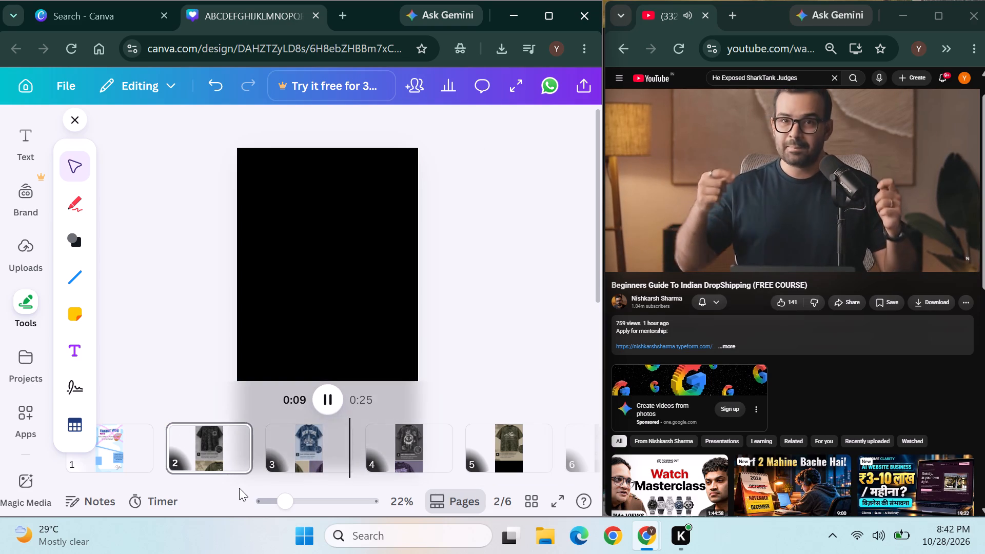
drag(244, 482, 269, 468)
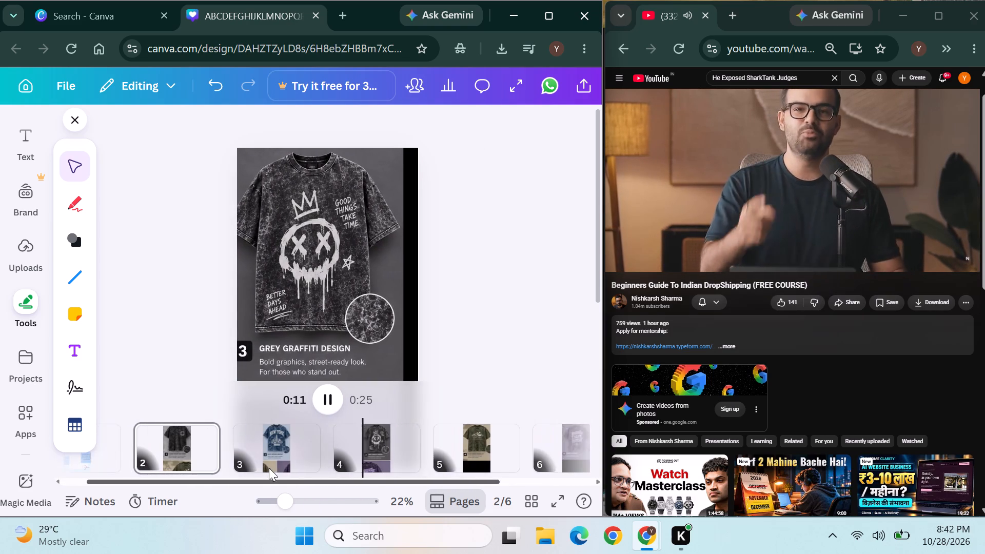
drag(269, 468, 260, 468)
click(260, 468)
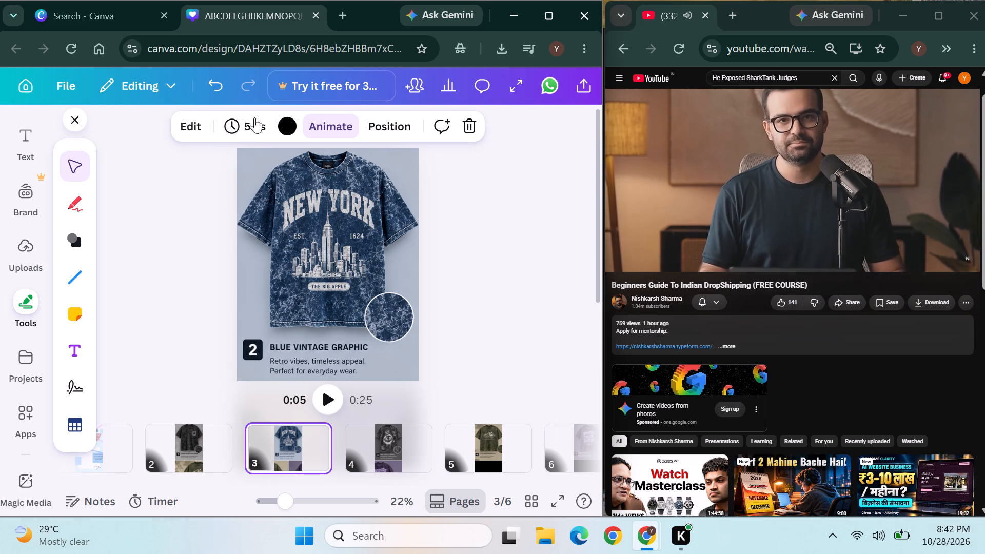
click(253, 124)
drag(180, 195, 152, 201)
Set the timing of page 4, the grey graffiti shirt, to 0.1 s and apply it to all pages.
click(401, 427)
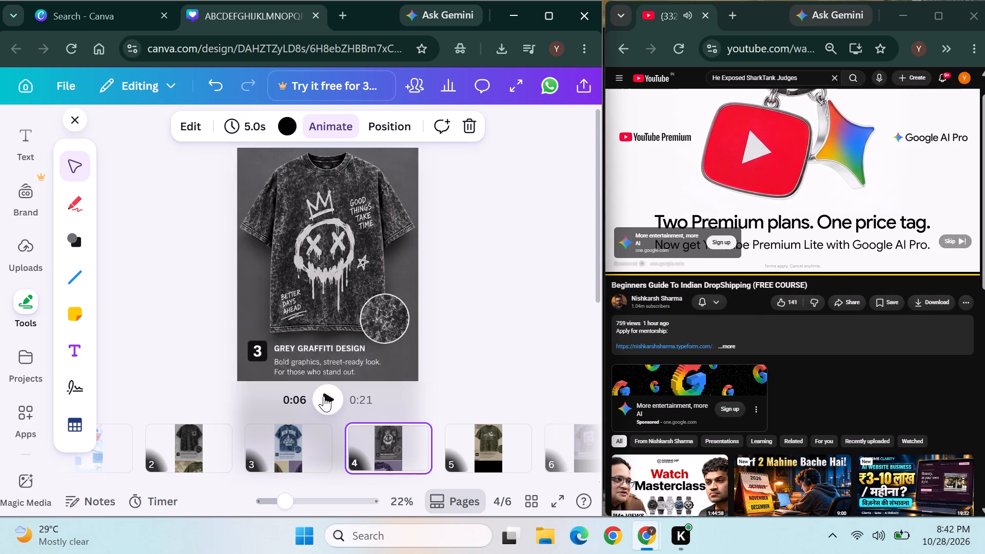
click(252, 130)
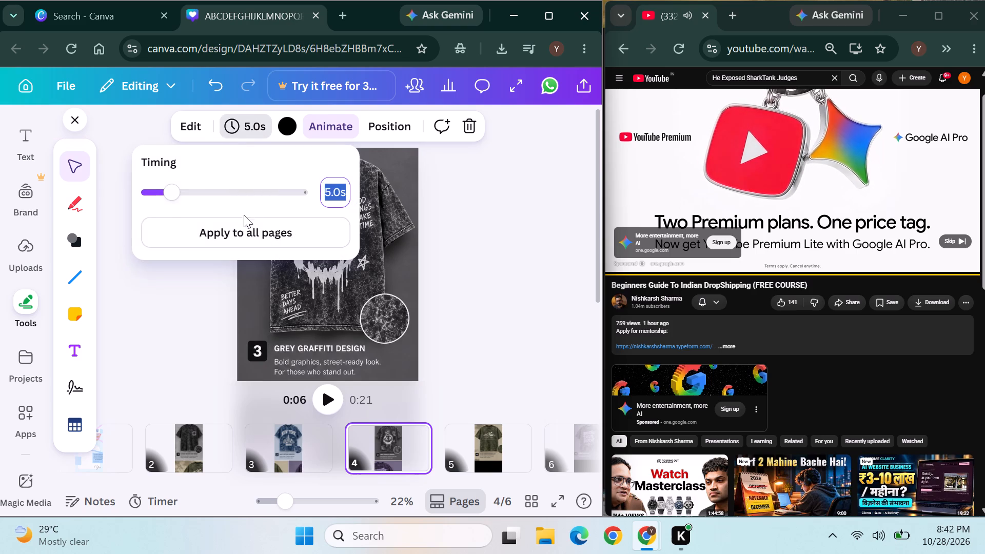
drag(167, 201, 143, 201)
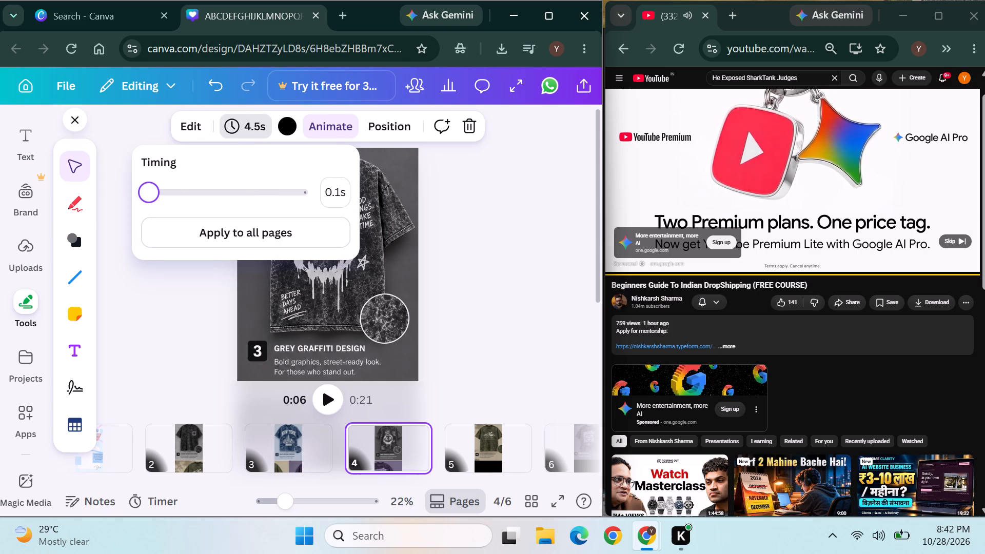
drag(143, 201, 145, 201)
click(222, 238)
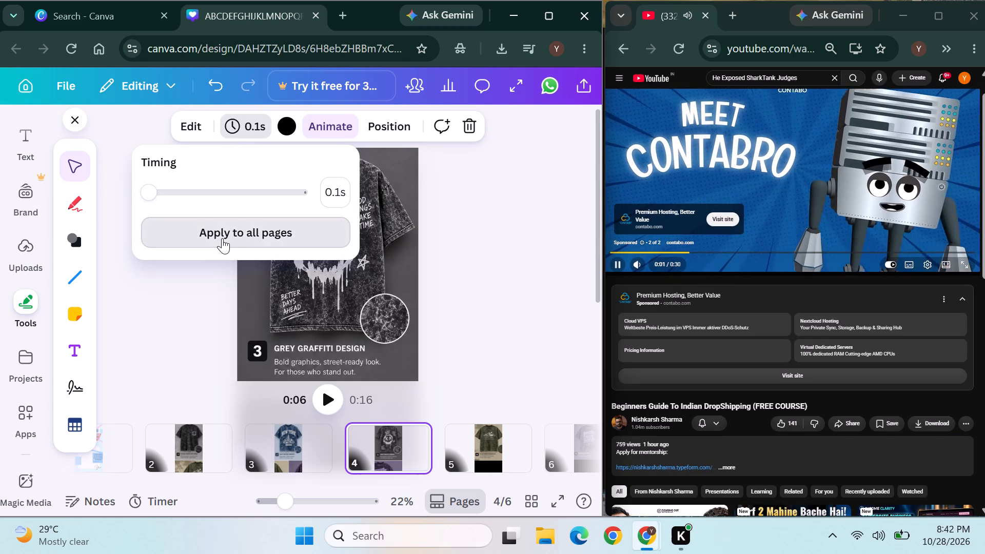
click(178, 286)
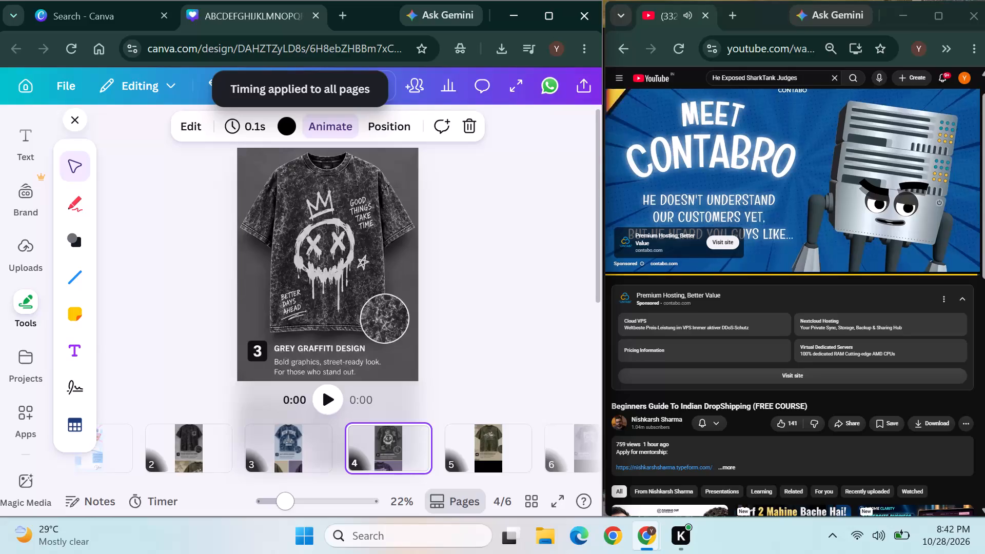
Play the design from page 1 to check the page timing.
drag(279, 484, 116, 486)
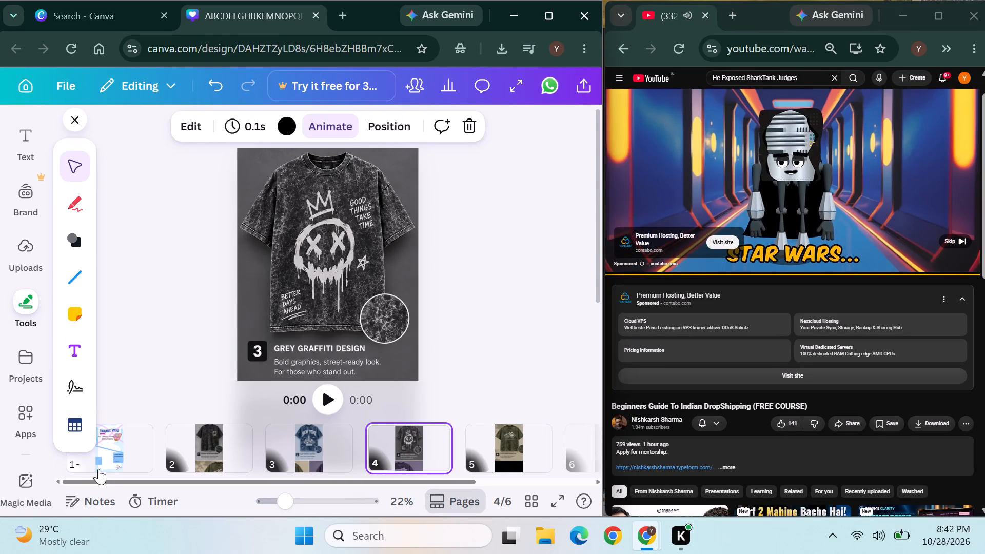
click(110, 463)
click(334, 398)
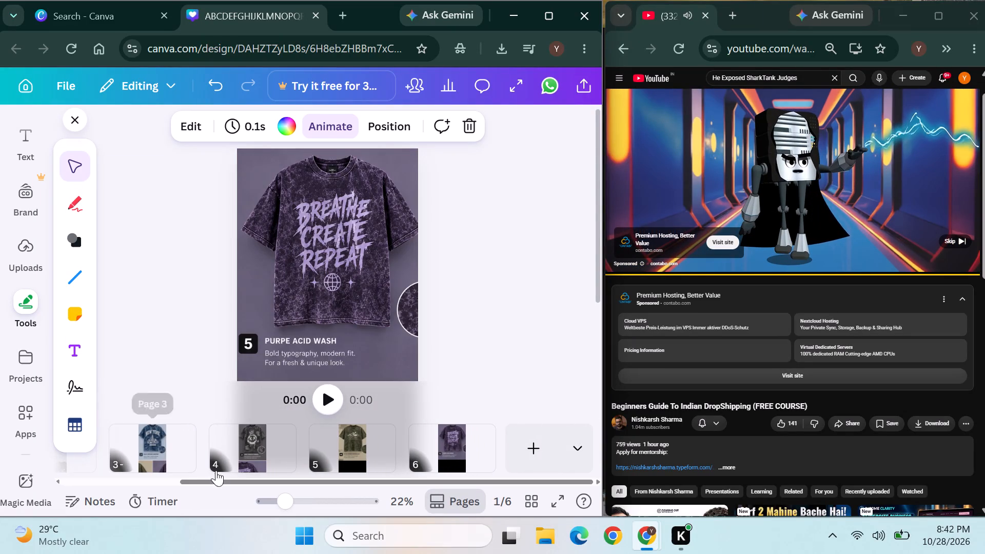
Set the timing of page 2, the classic black shirt, to 6.5 s and apply it to all pages.
drag(233, 481, 131, 467)
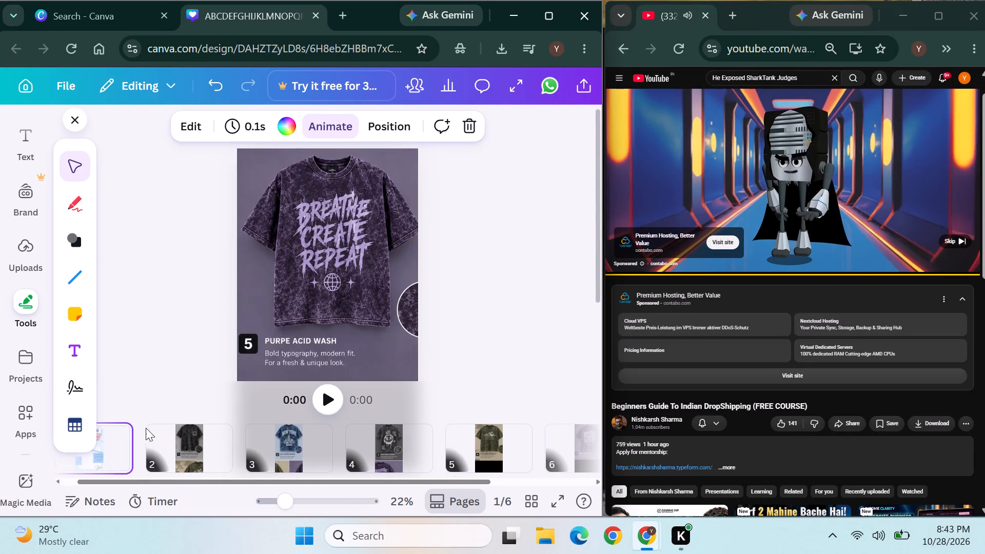
click(149, 448)
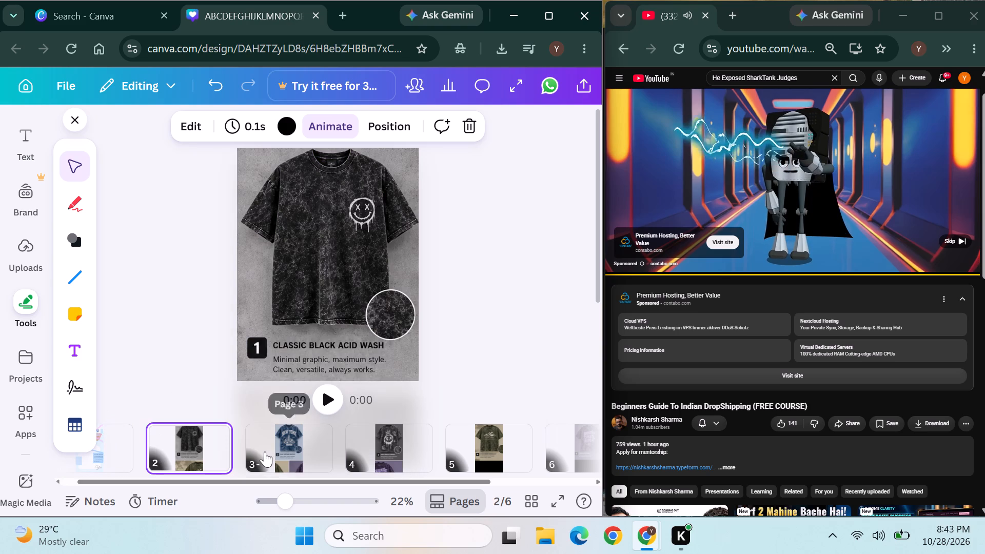
click(236, 134)
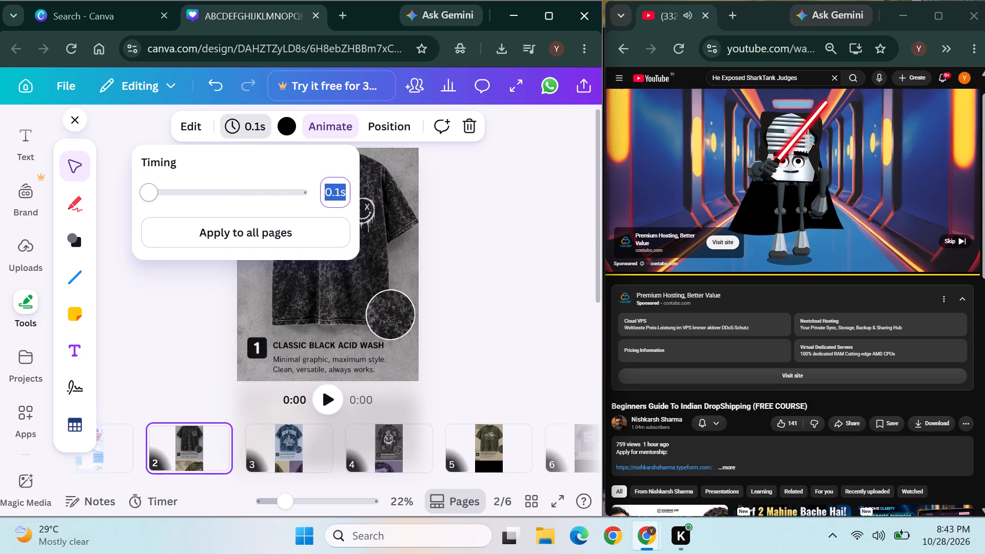
drag(153, 196, 179, 201)
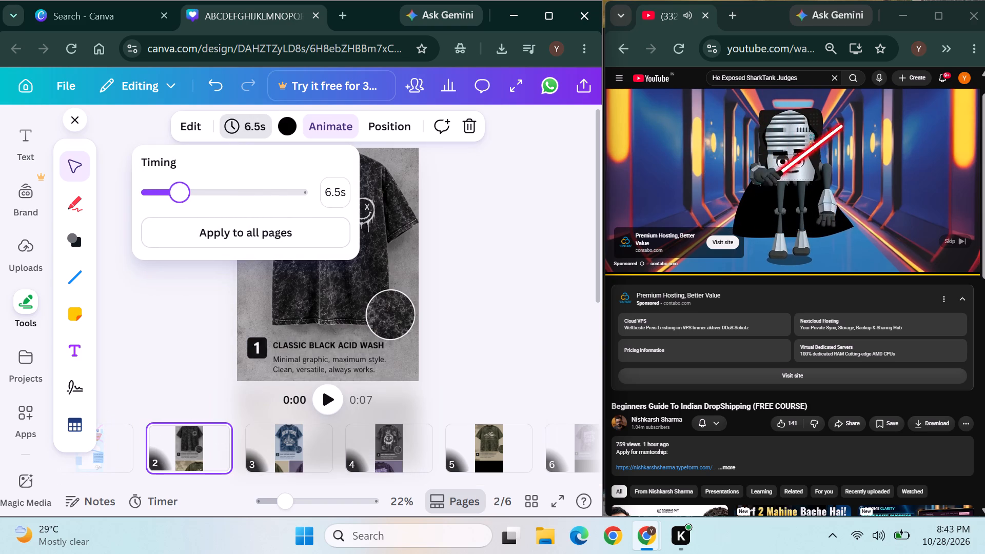
click(210, 241)
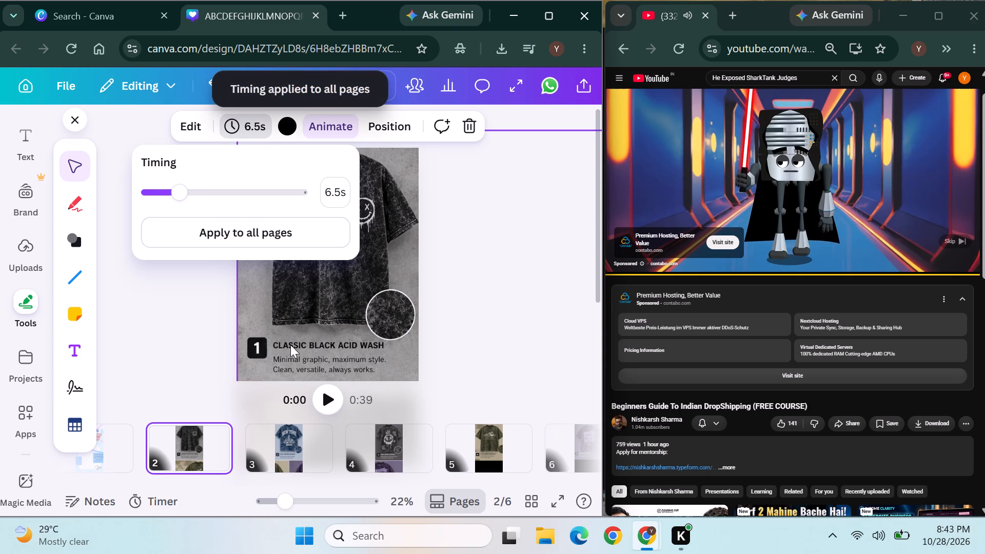
click(182, 304)
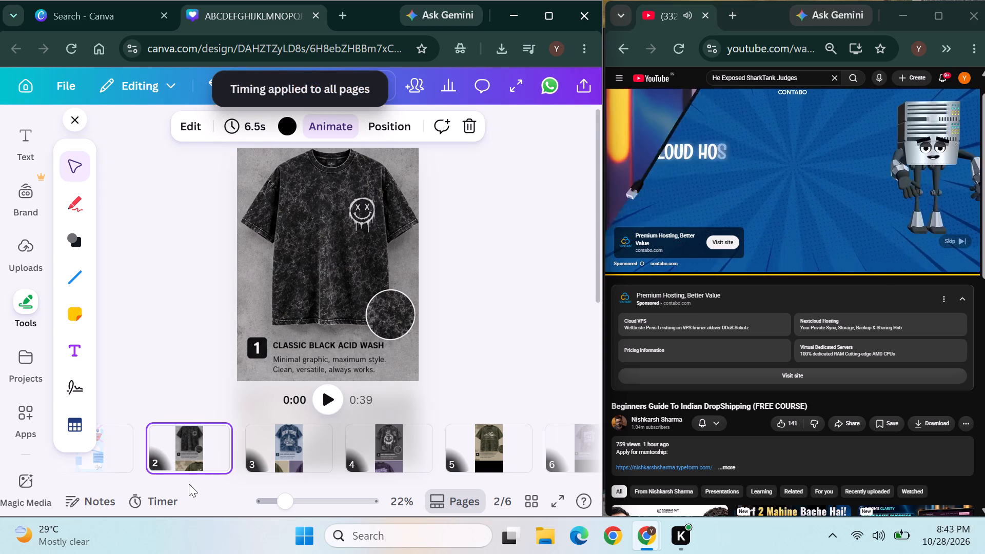
Play the design from page 1 to review the animations with the new page timing.
drag(190, 480, 108, 481)
click(111, 455)
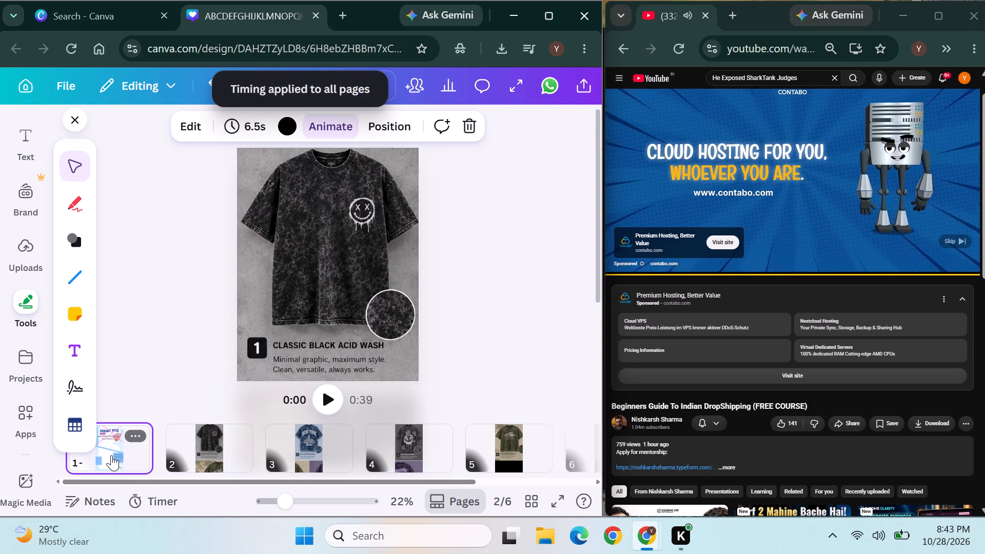
click(334, 401)
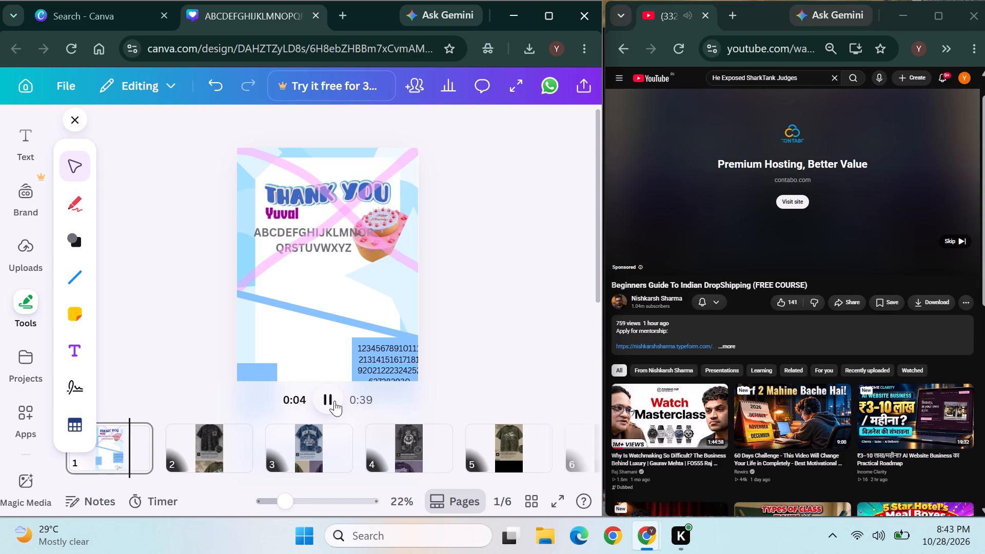
Set the timing of page 2, the classic black shirt, to 2.0 s and apply it to all pages.
click(186, 367)
click(203, 432)
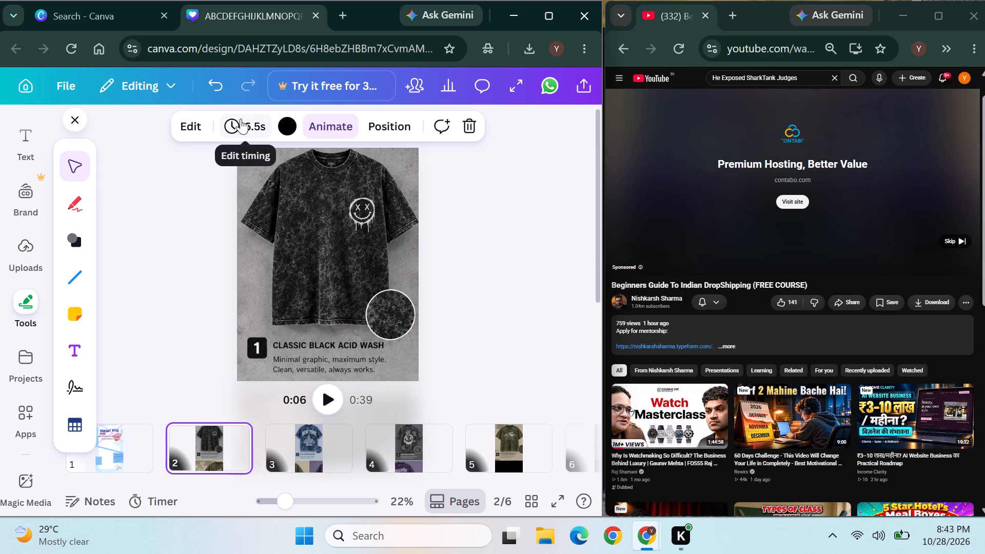
click(241, 118)
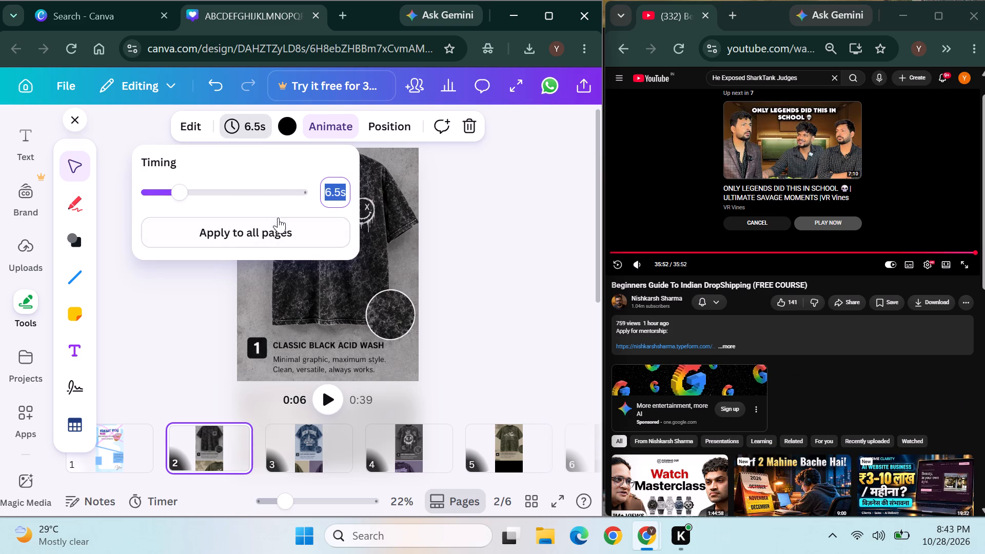
drag(186, 194, 148, 201)
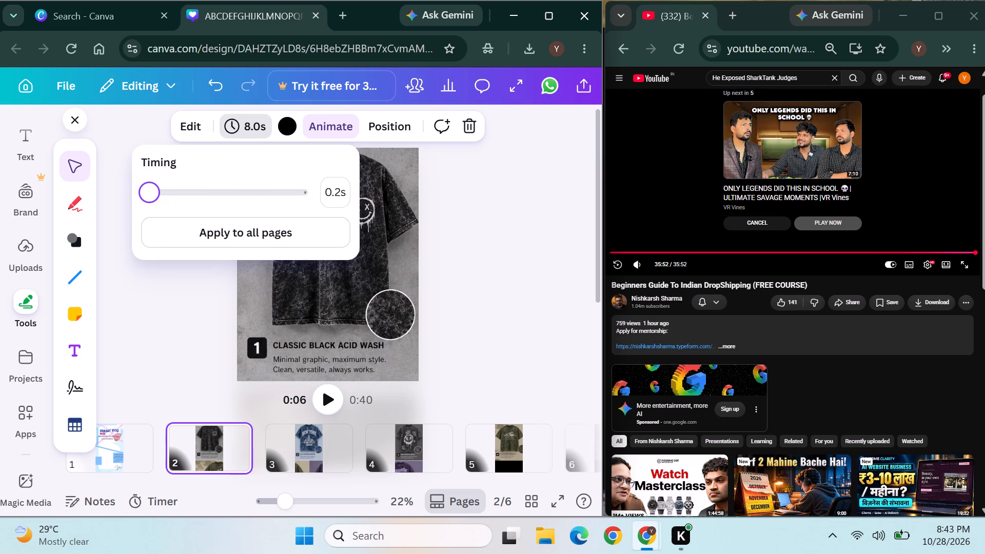
drag(148, 201, 156, 202)
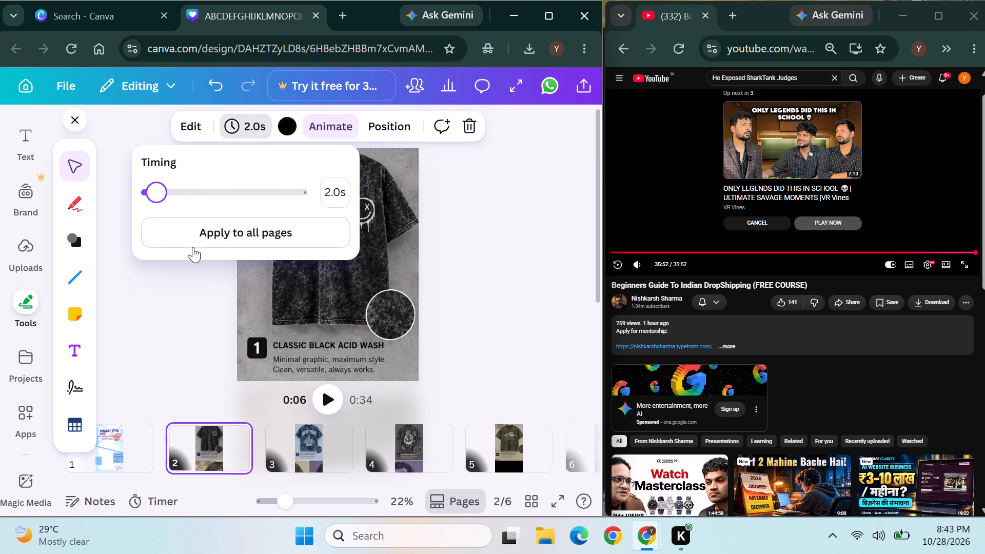
click(196, 243)
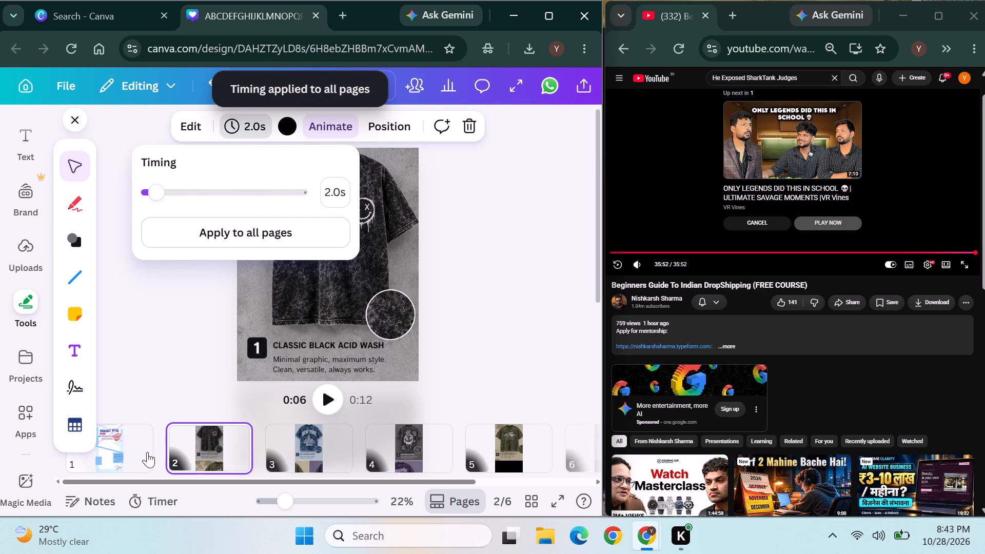
Play the design from page 1 through the last shirt to check the 2.0 s page timing.
click(121, 446)
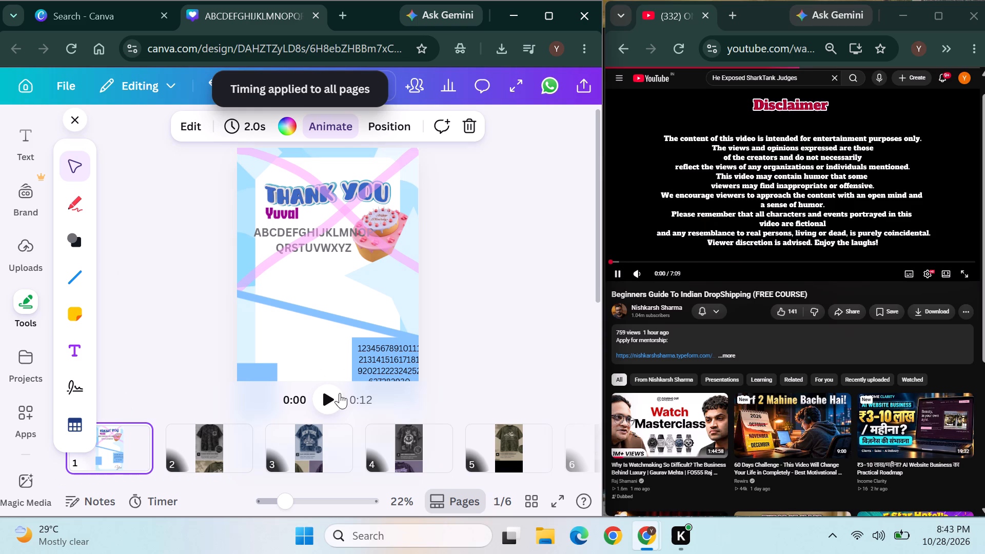
click(336, 394)
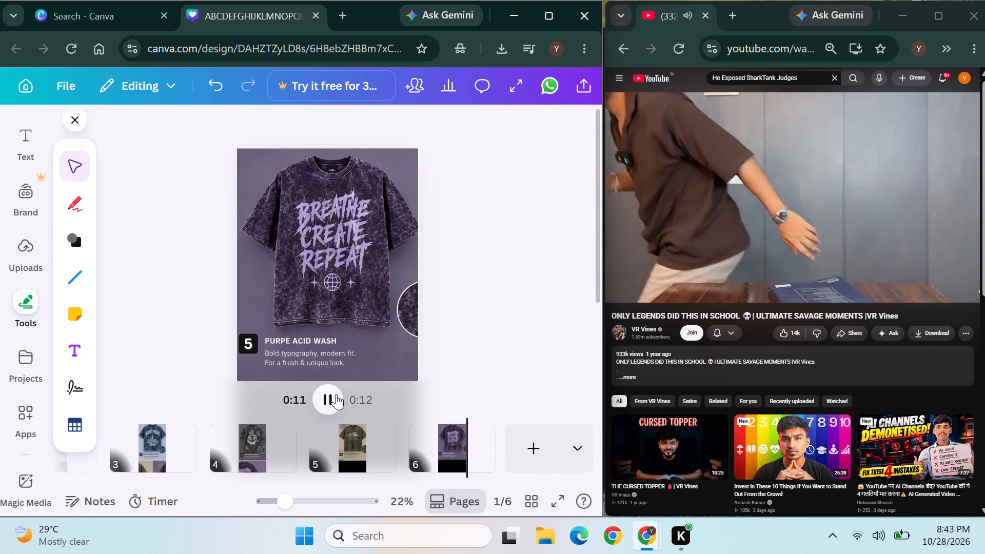
Change the page animation of page 6, the purple acid-wash shirt, to Breathe.
click(458, 435)
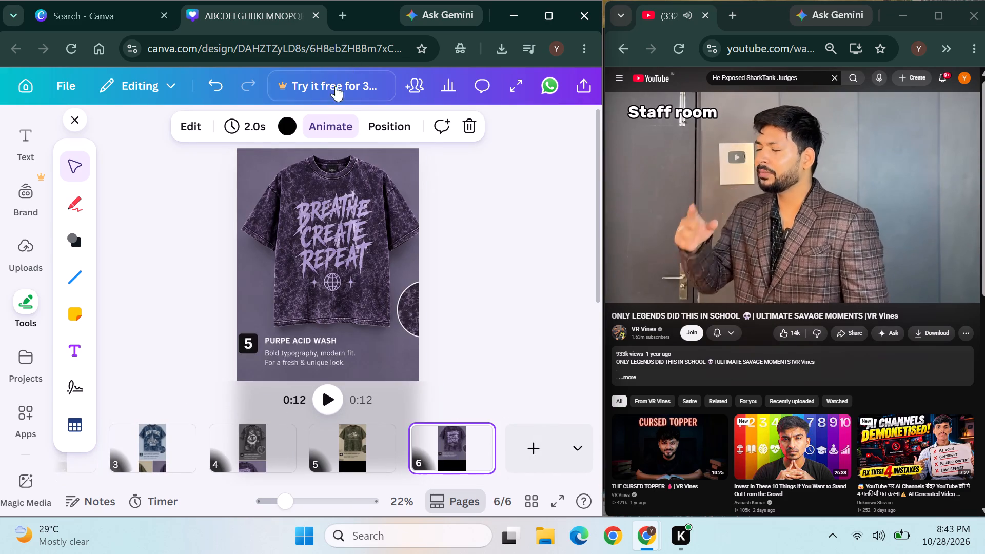
click(313, 132)
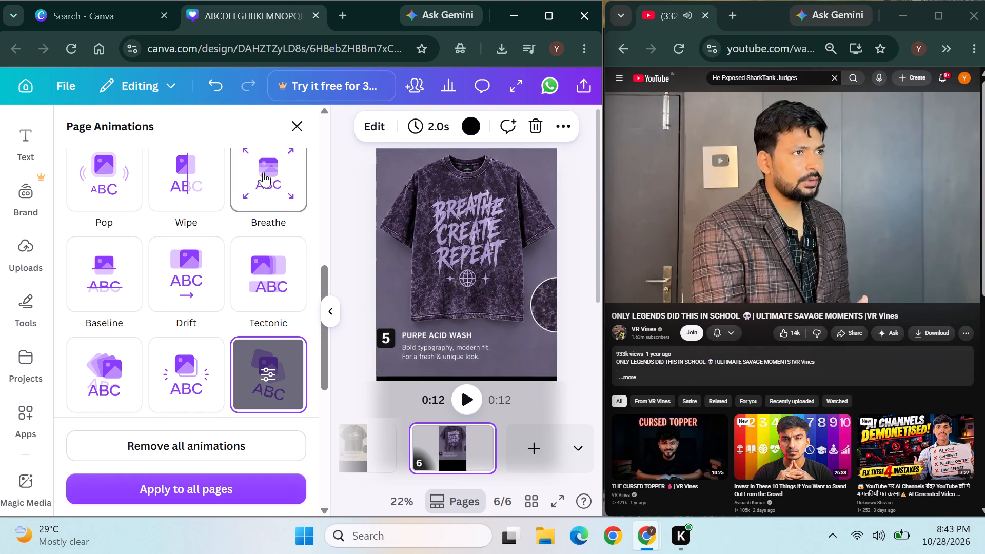
click(263, 172)
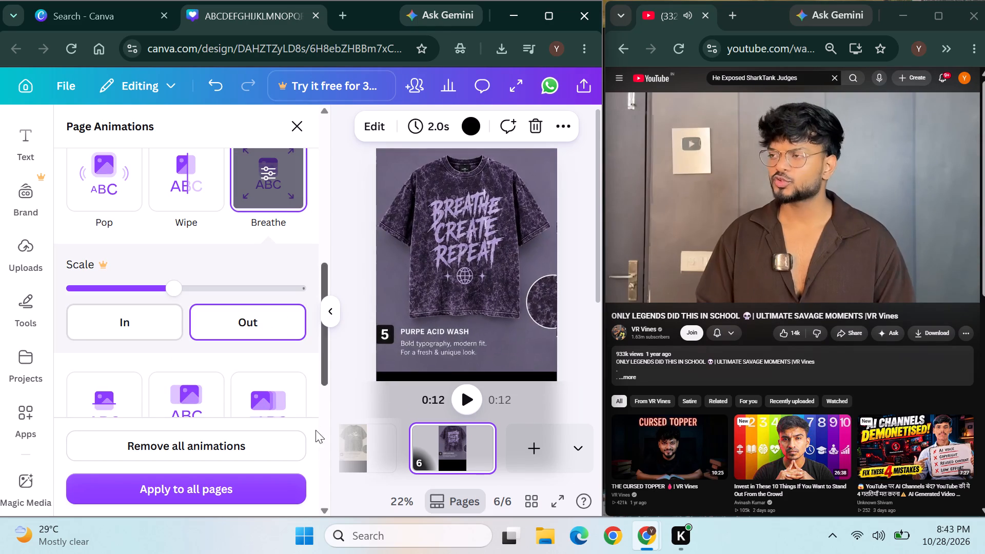
click(357, 271)
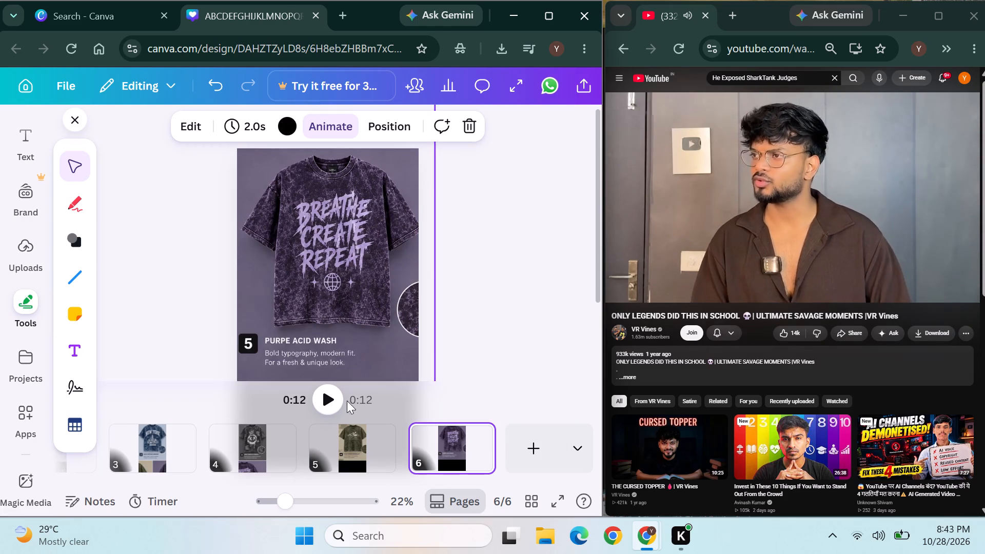
Play the design from page 4 and again from page 2 to review the page animations.
click(265, 440)
click(331, 403)
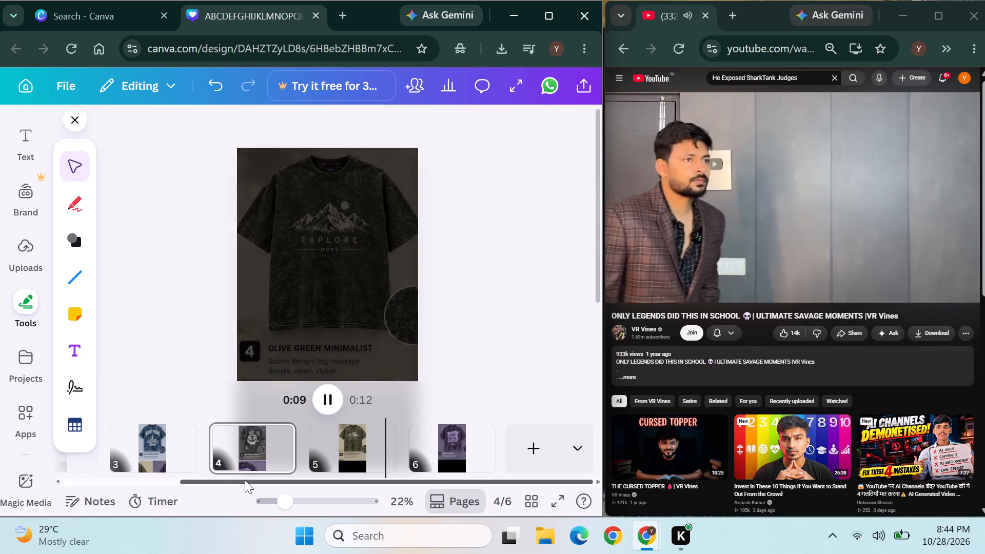
drag(245, 480, 168, 490)
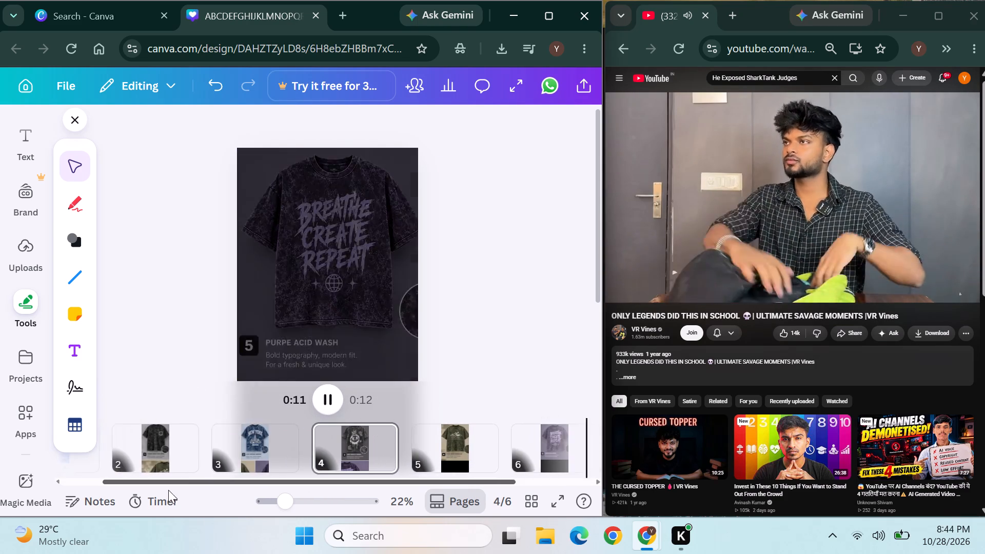
drag(168, 490, 123, 490)
click(200, 446)
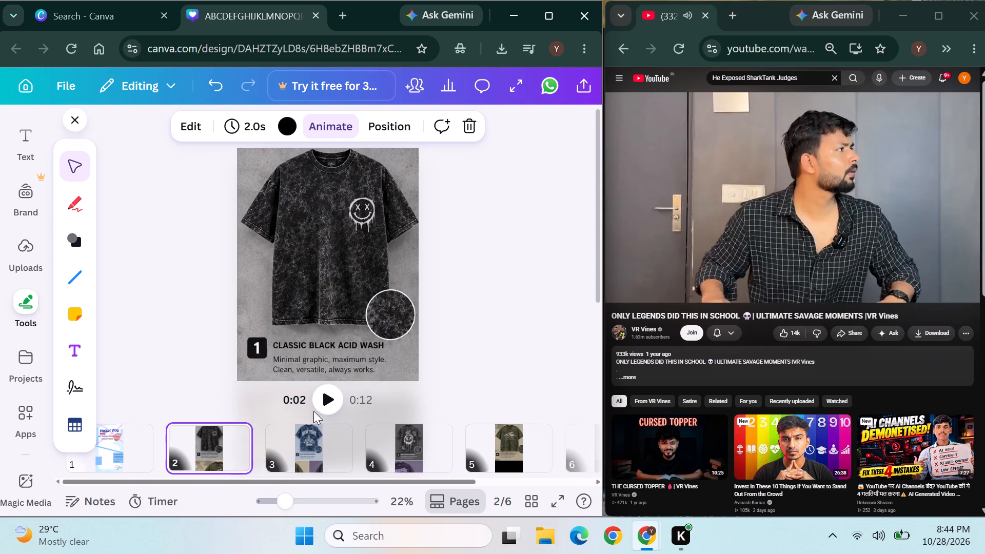
click(320, 407)
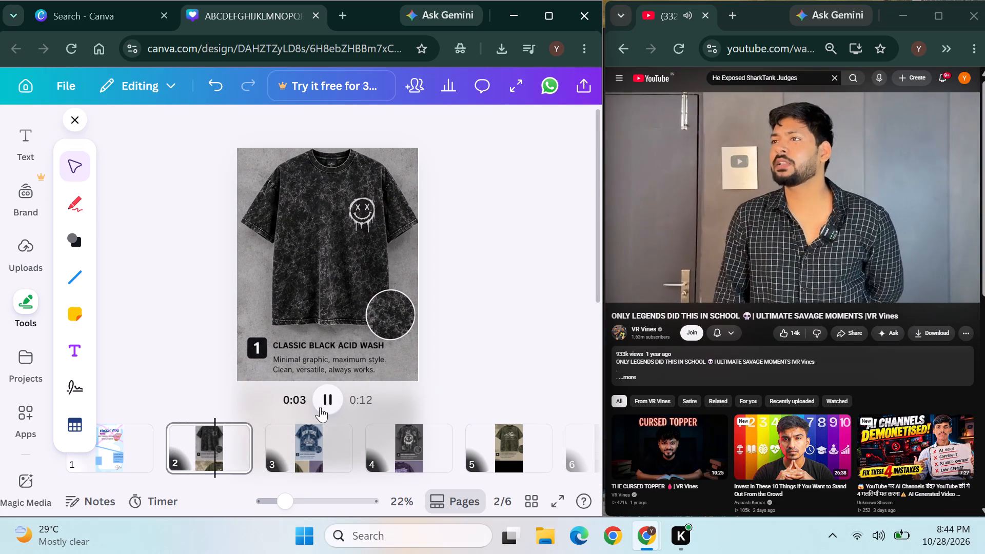
click(320, 407)
Change the page animation of page 2, the classic black shirt, to Tectonic and play it back.
click(322, 128)
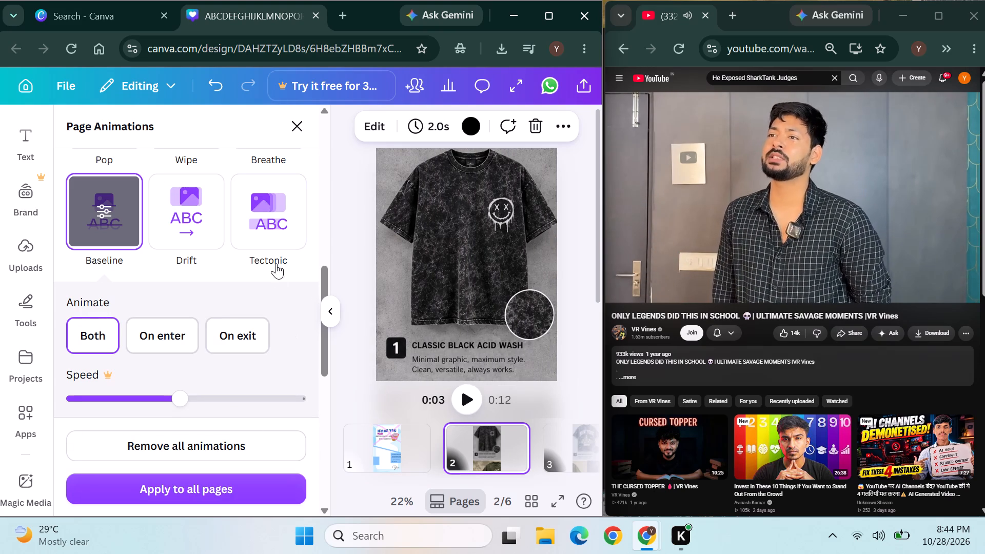
click(274, 204)
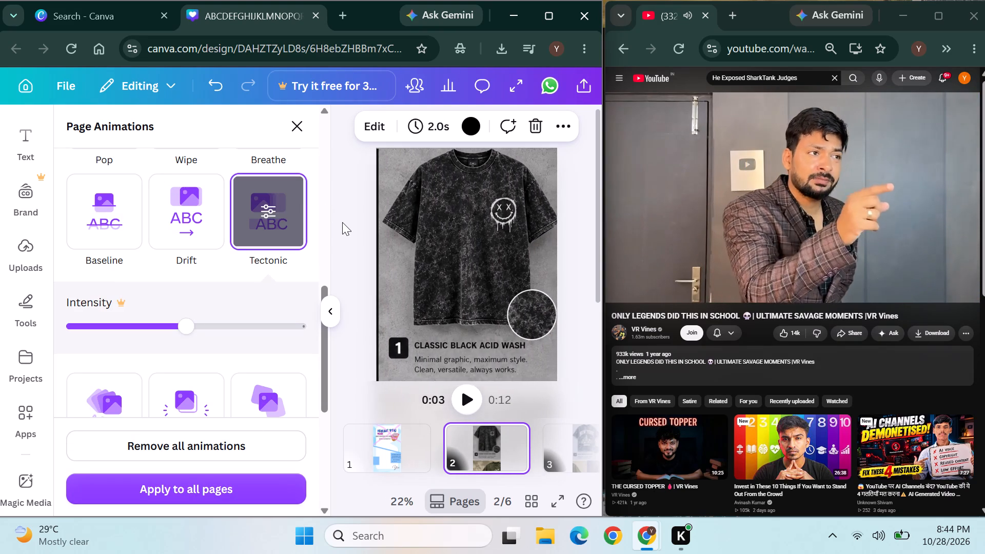
click(342, 222)
click(327, 396)
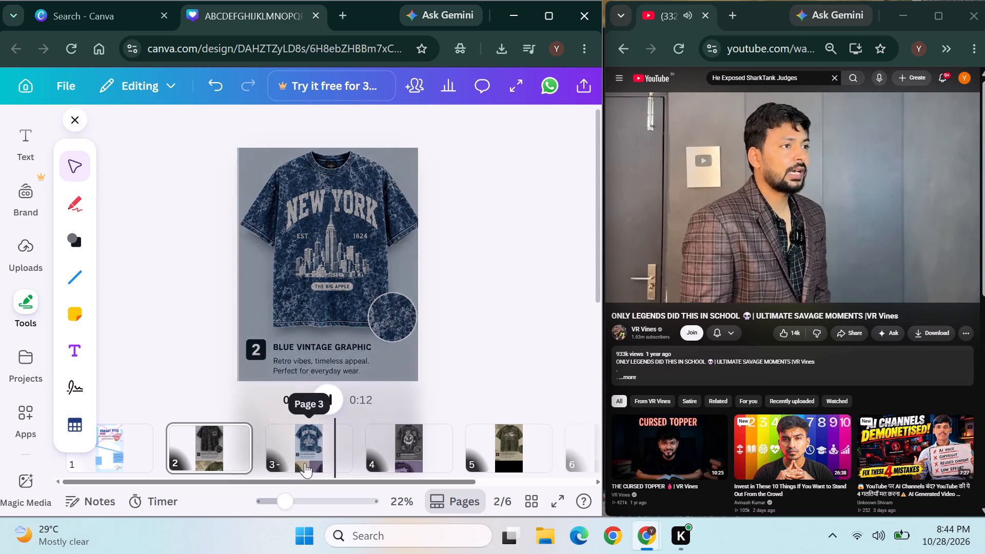
Change the page animation of page 3, the blue New York shirt, to Tectonic.
click(311, 434)
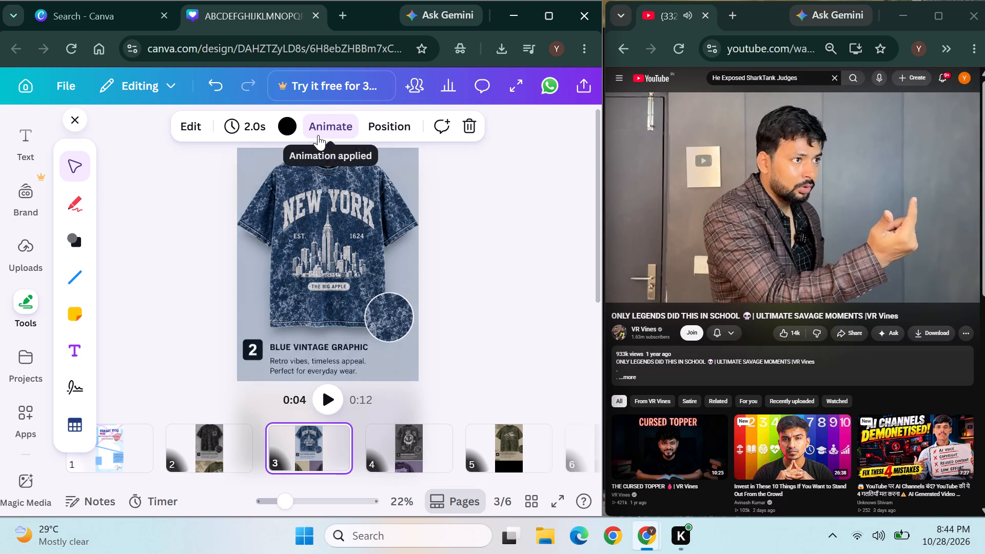
click(318, 135)
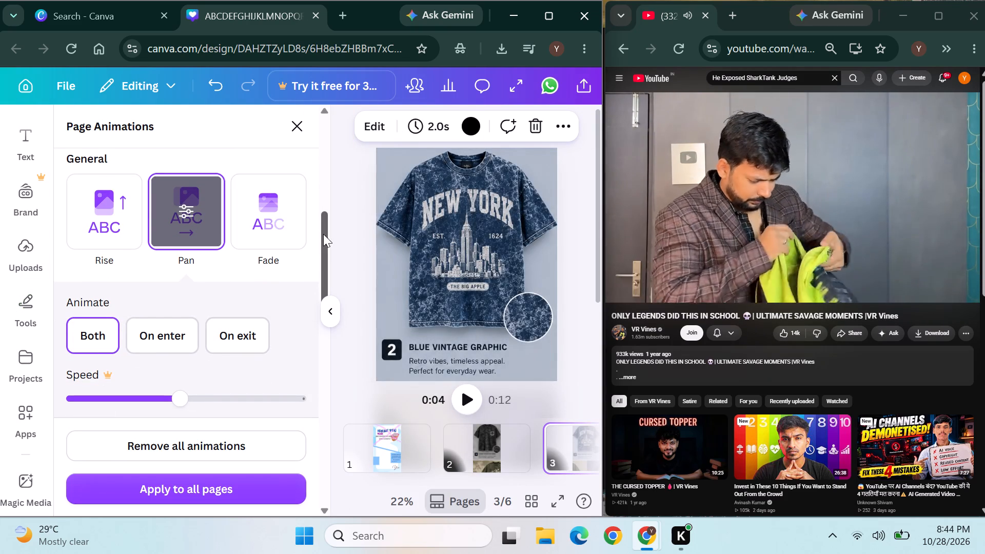
drag(326, 254, 325, 375)
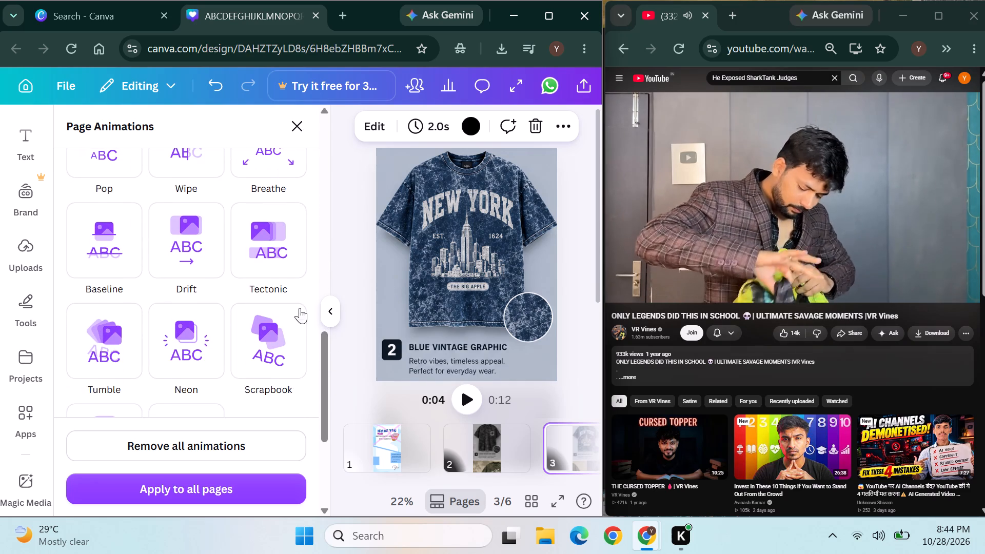
click(261, 223)
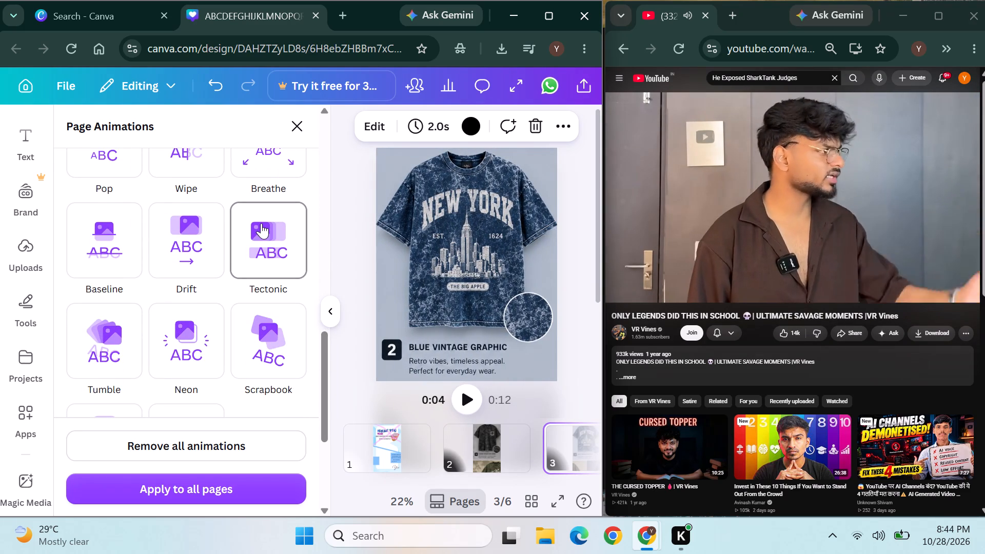
click(347, 197)
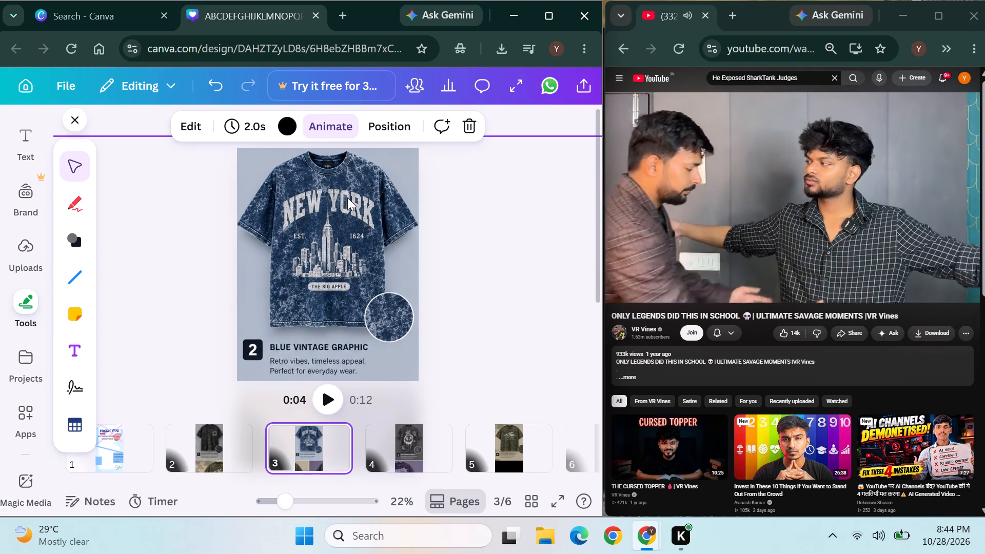
Play the design from page 2 to the end to review the updated shirt animations.
drag(306, 482, 245, 482)
click(213, 443)
click(337, 397)
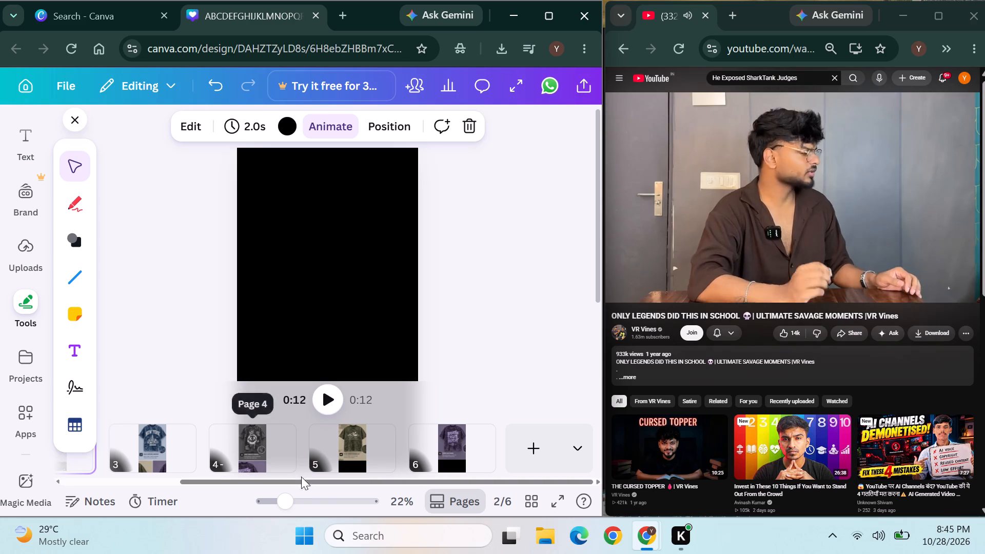
Delete page 1, the Thank You page, from the design.
drag(299, 484, 55, 488)
click(126, 465)
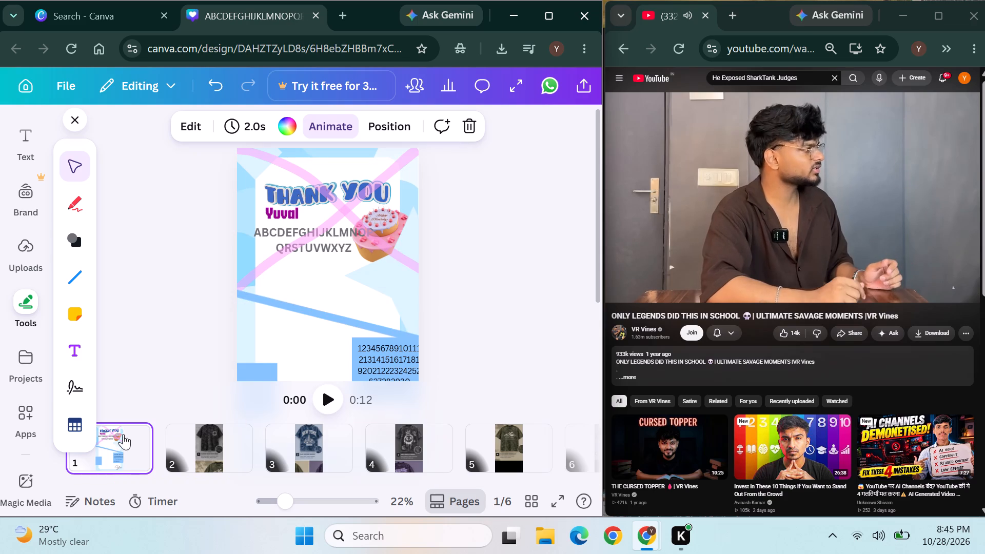
click(138, 432)
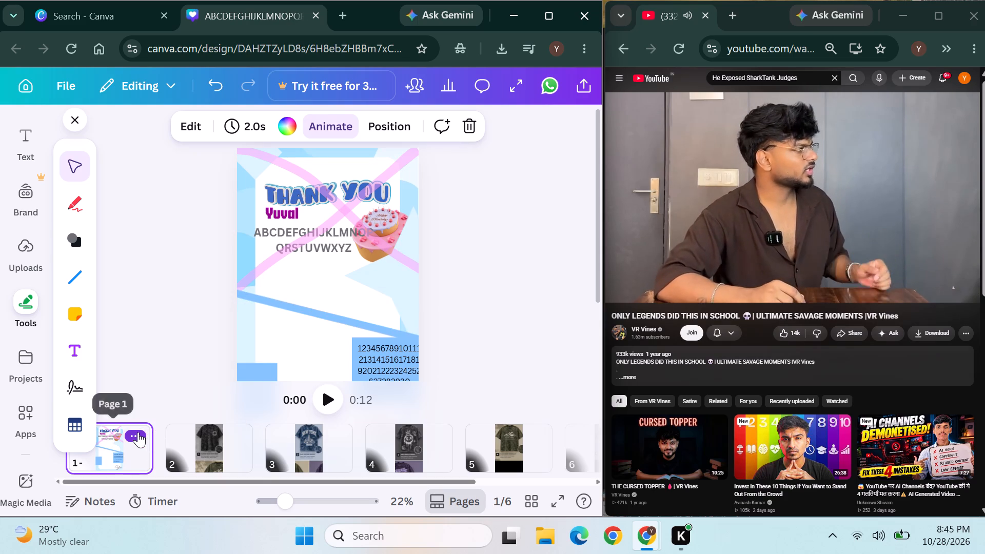
click(217, 252)
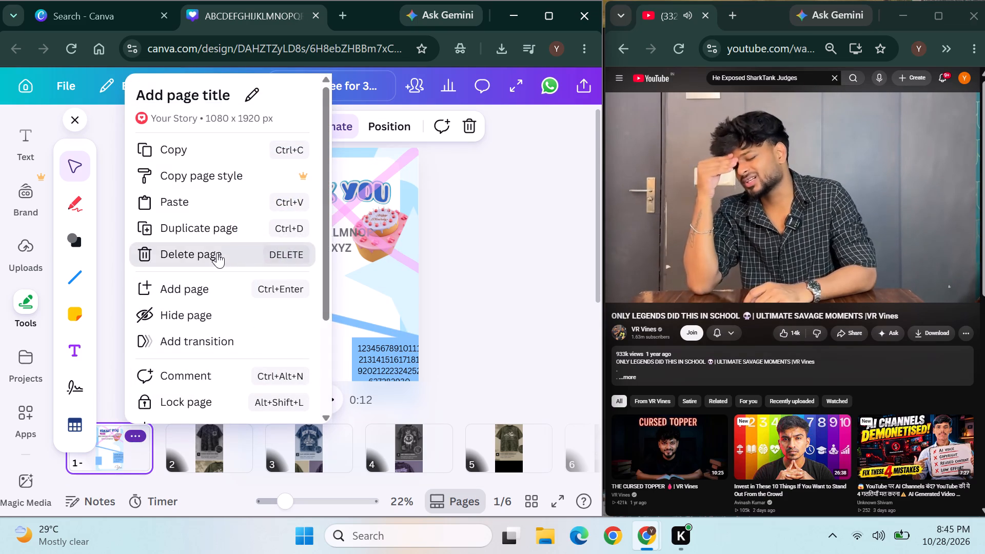
Add a new page after the purple acid-wash shirt page.
click(574, 454)
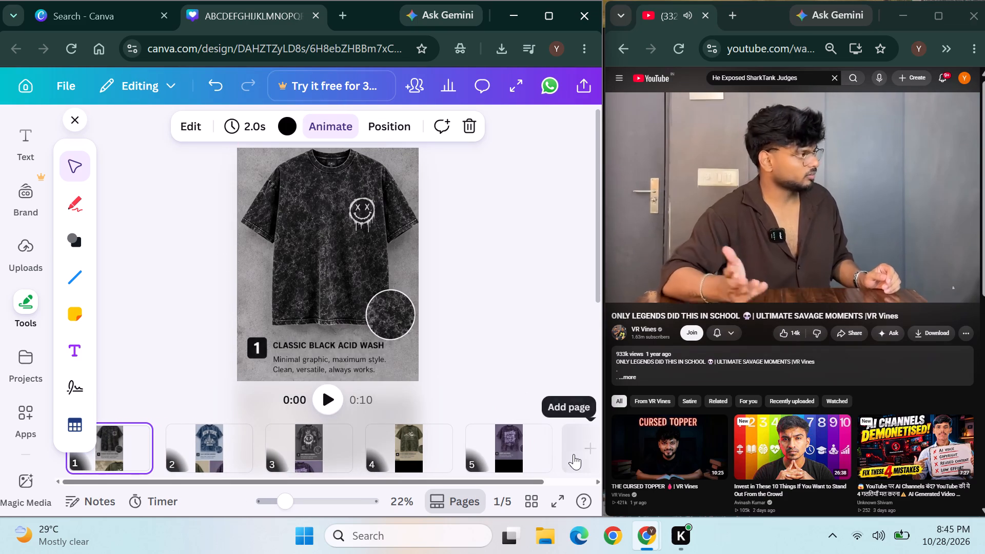
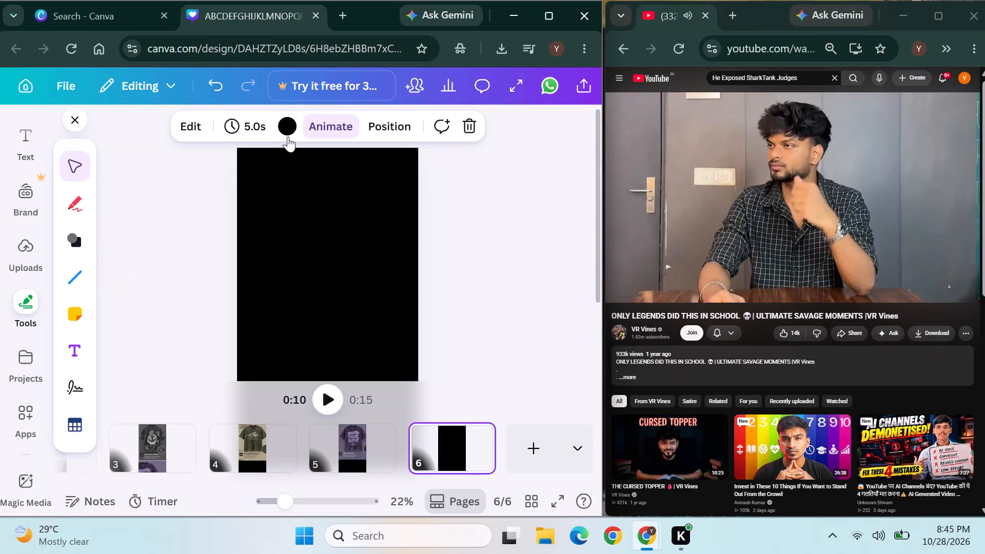
Change the background colour of the new blank page 6 to the dark brown solid colour #312828.
click(289, 123)
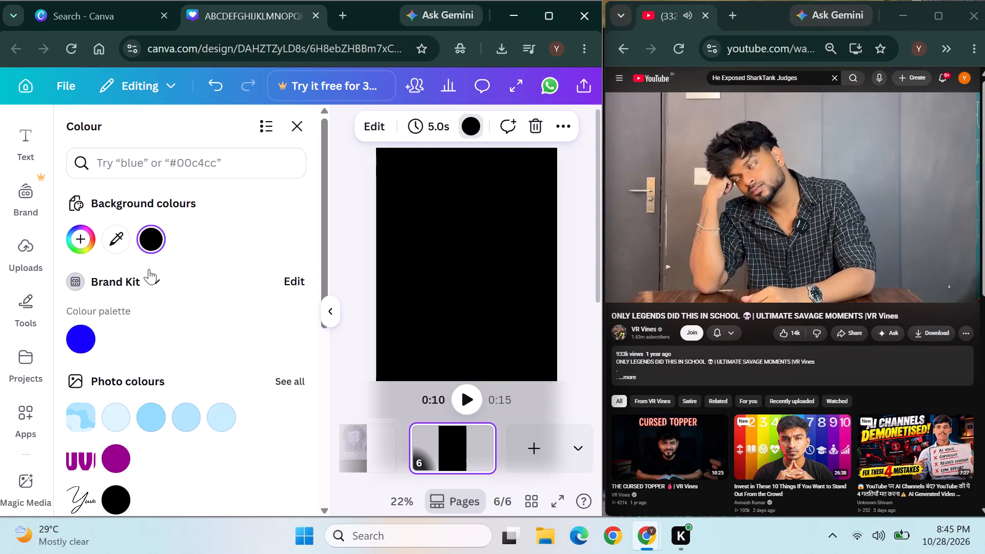
click(84, 247)
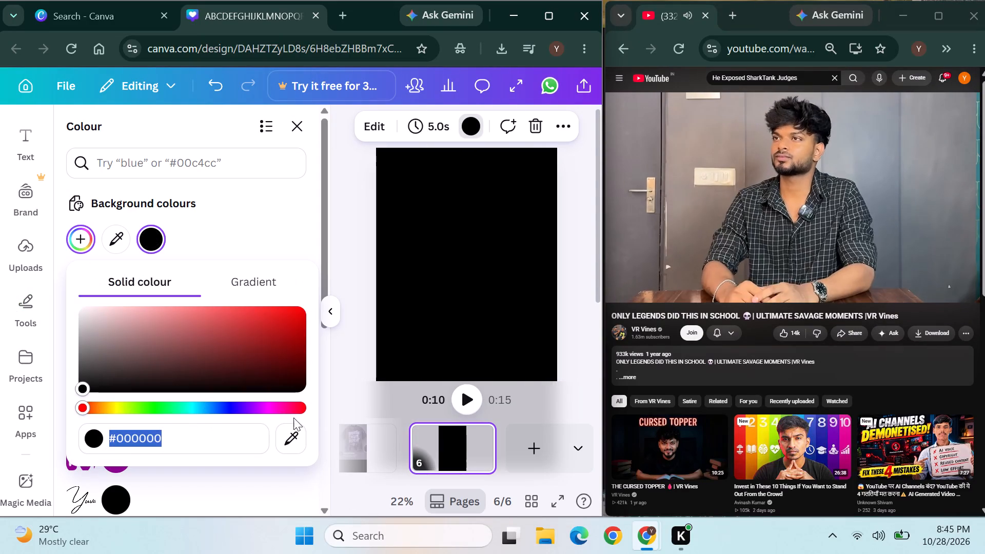
drag(87, 389, 204, 366)
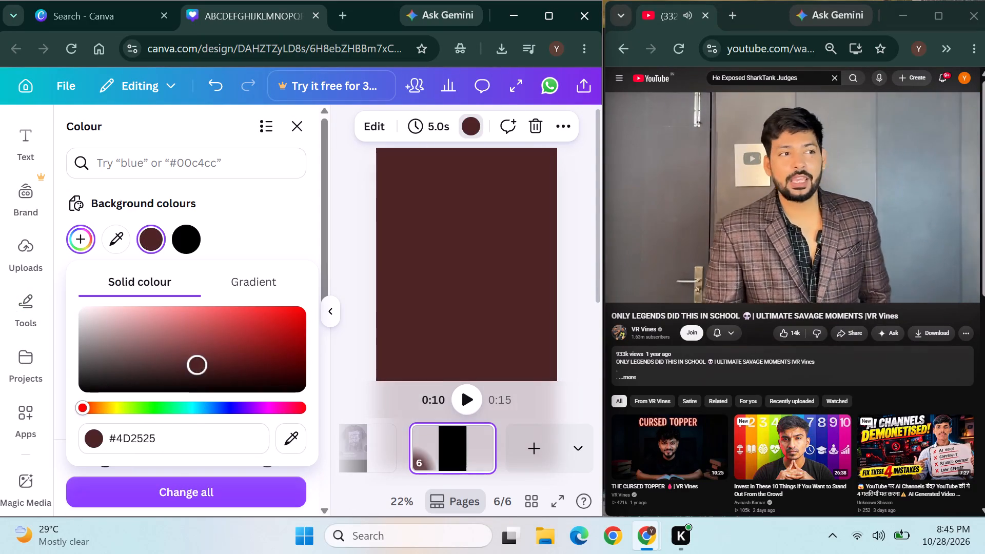
drag(204, 366, 231, 378)
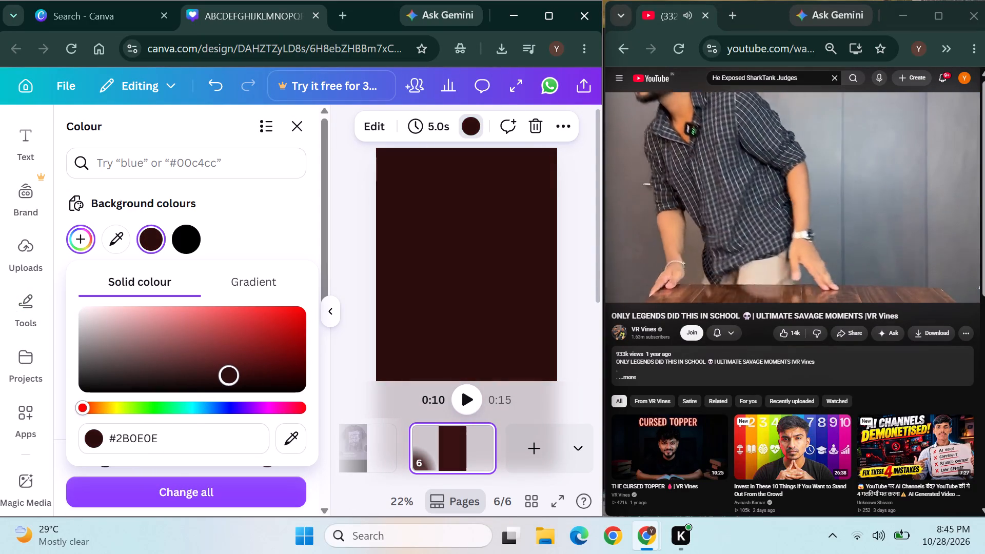
drag(231, 378, 196, 382)
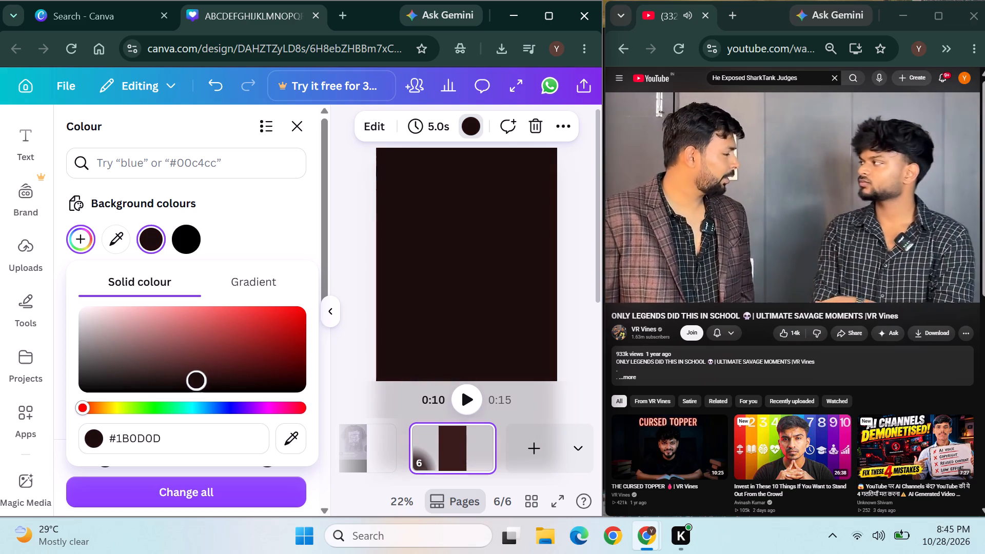
drag(196, 382, 130, 381)
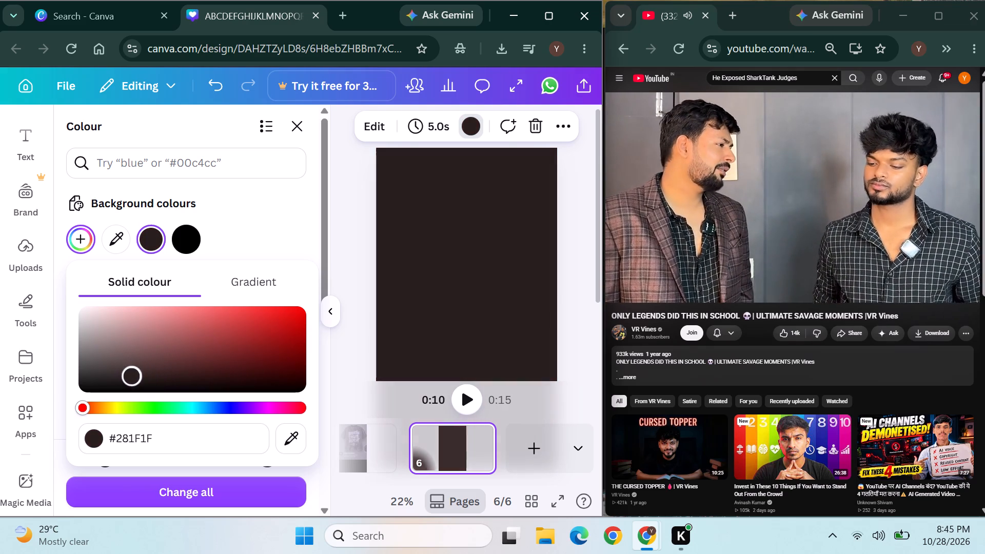
drag(130, 381, 130, 368)
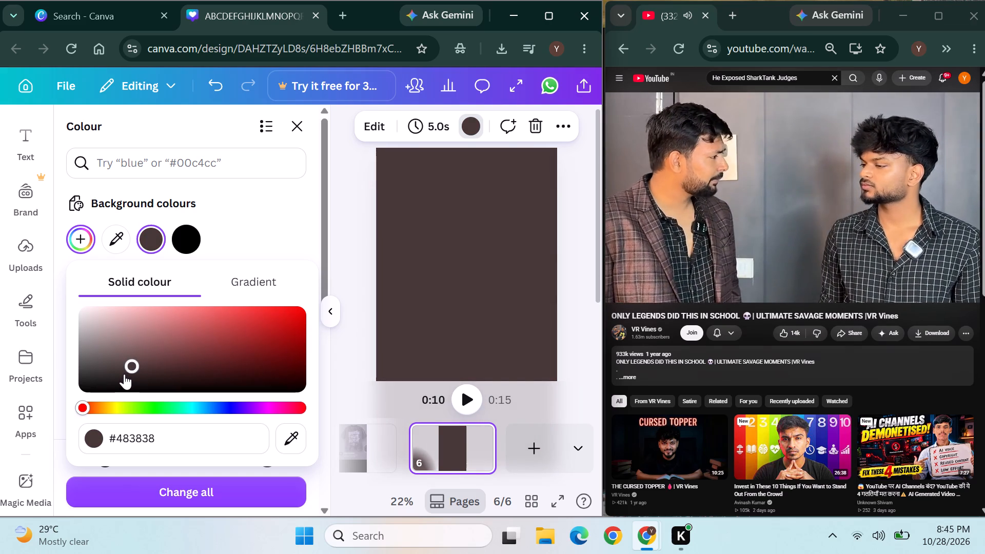
drag(129, 370, 117, 378)
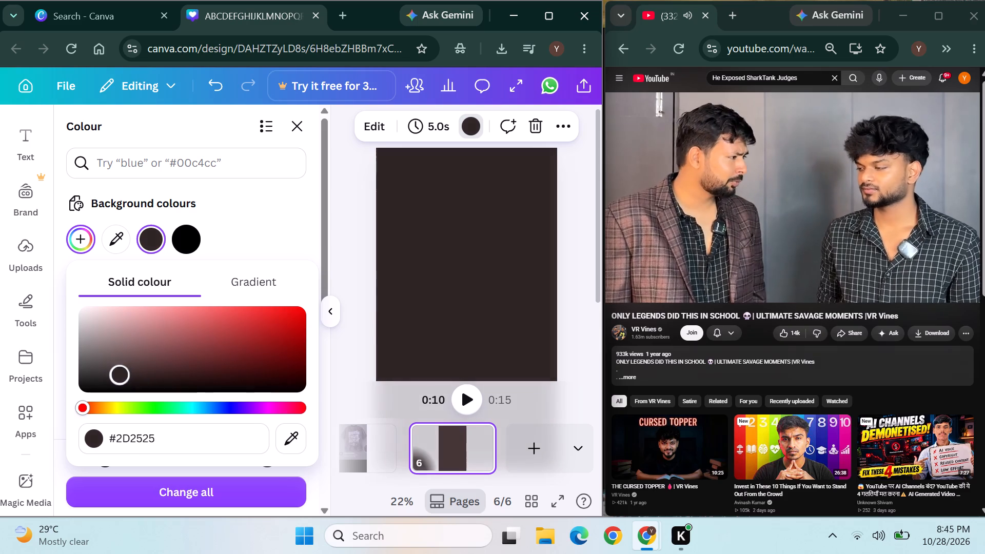
drag(117, 378, 117, 380)
click(117, 380)
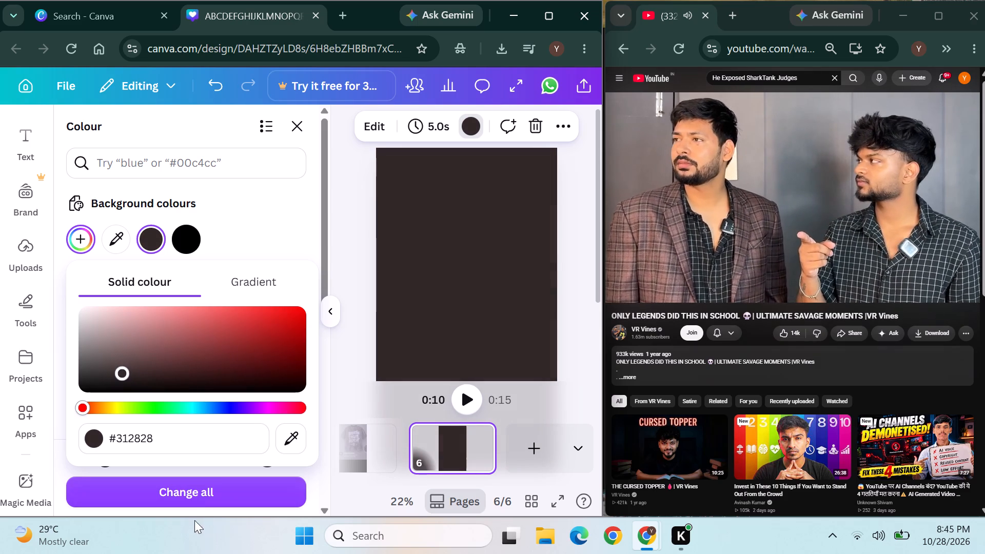
click(350, 250)
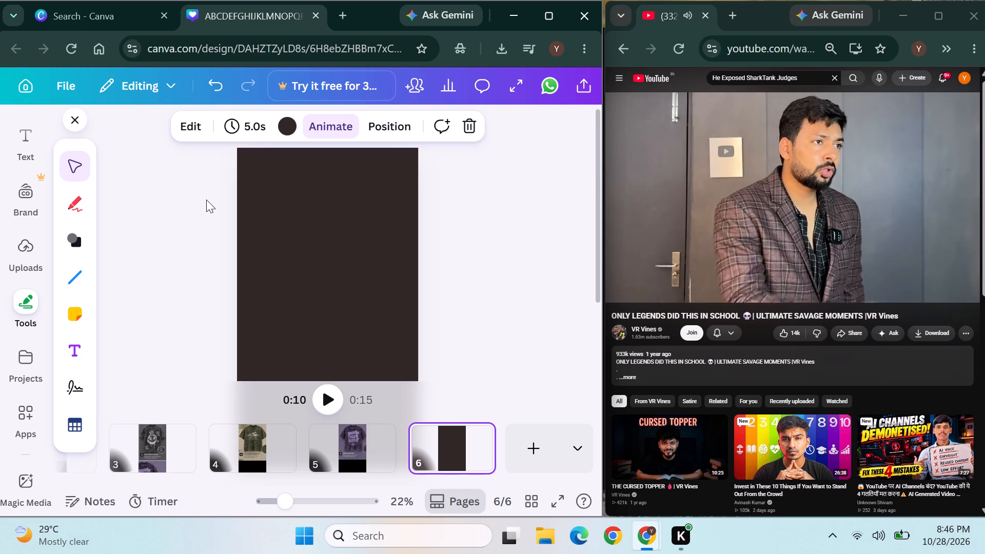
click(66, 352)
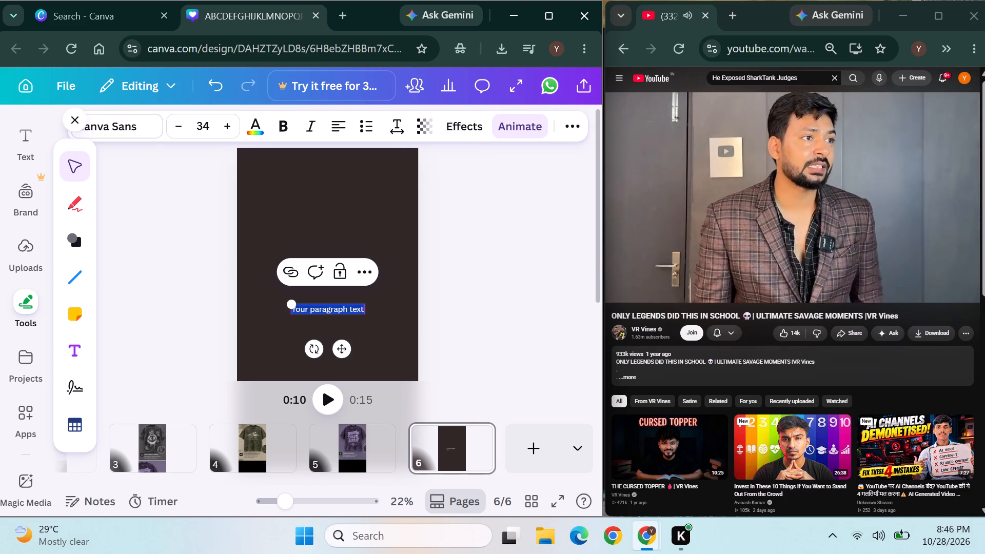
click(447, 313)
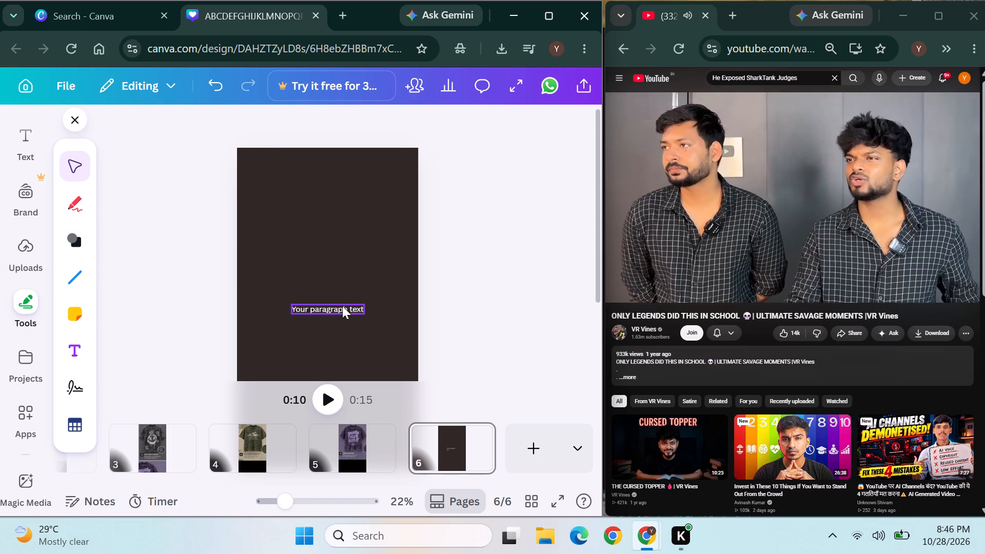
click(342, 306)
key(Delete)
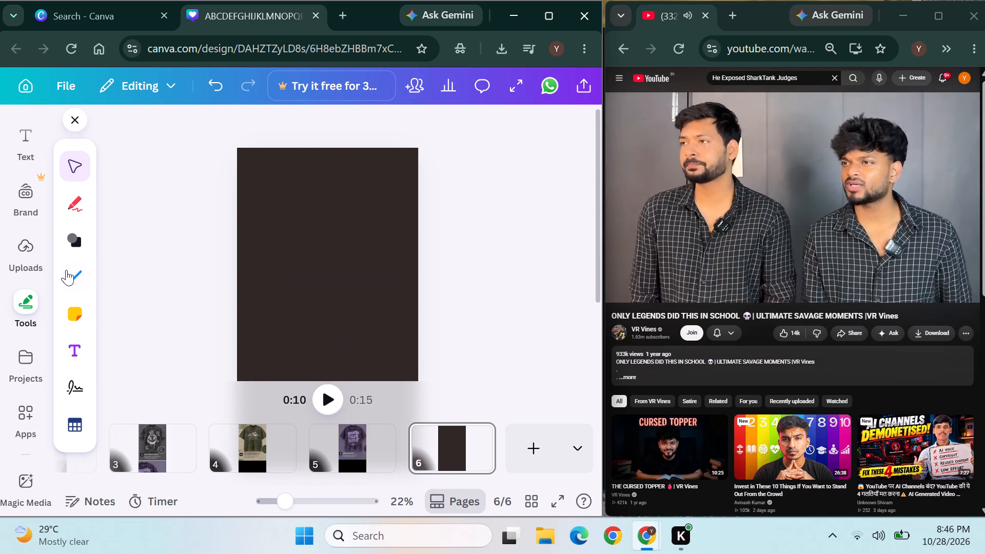
click(75, 398)
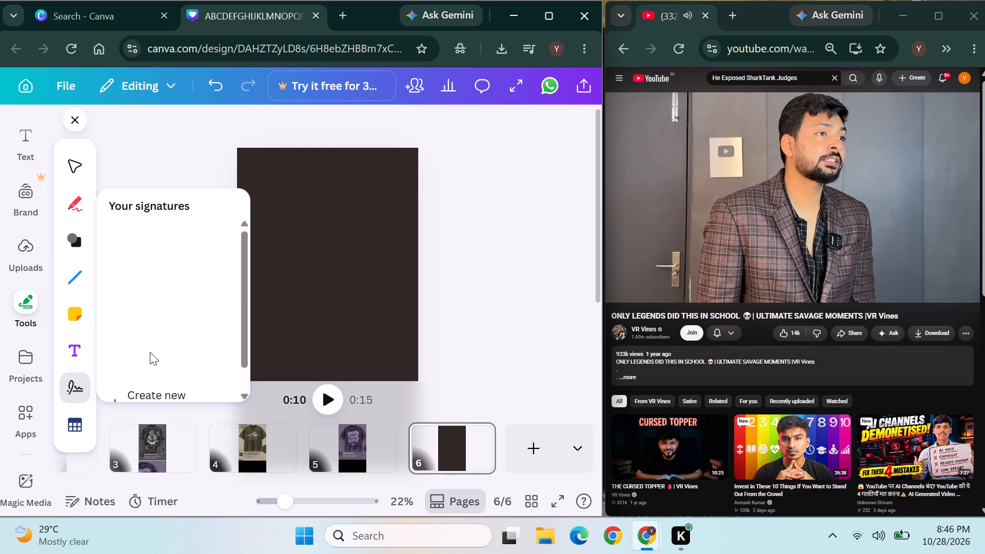
click(170, 386)
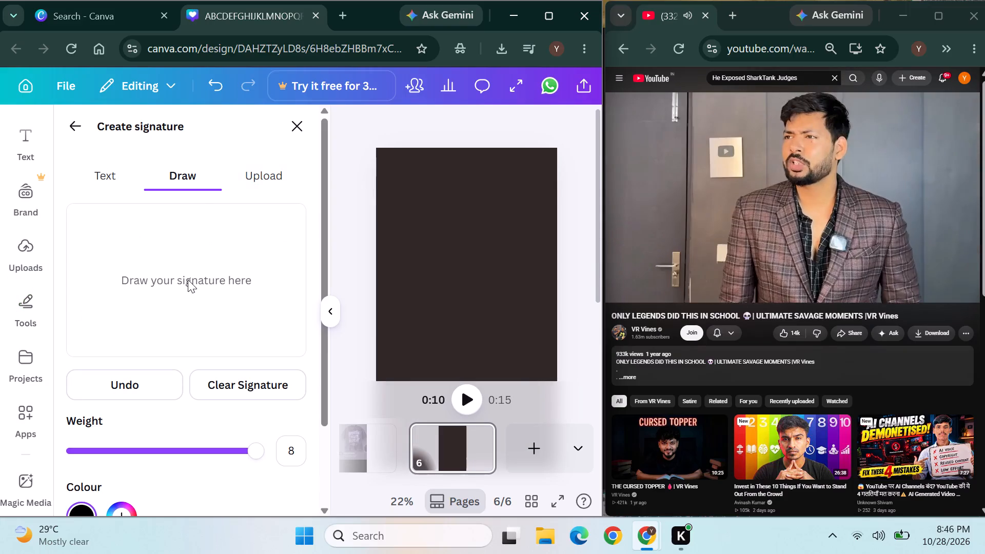
click(188, 280)
click(118, 174)
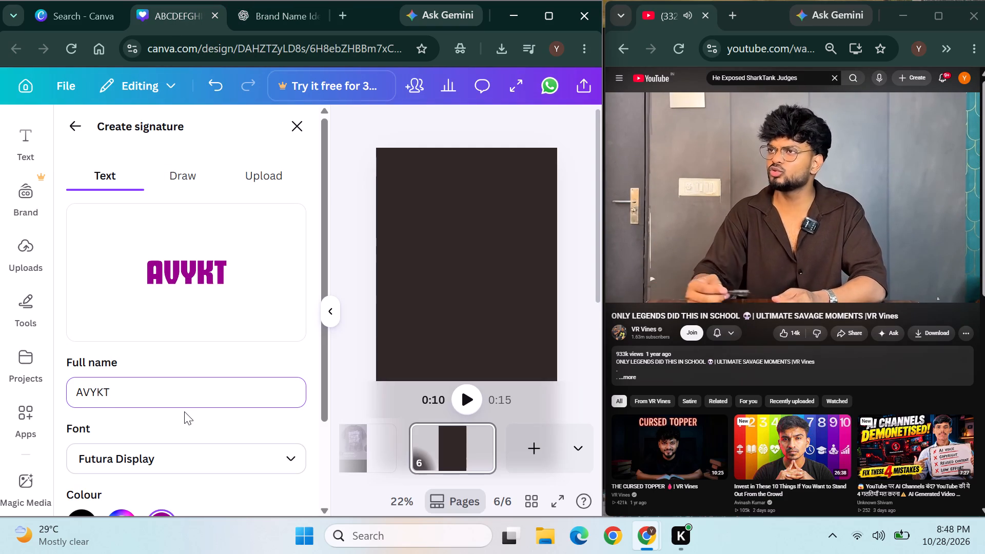
Set the AVYKT signature's font to Beth Ellen from the Handwriting font category.
click(200, 453)
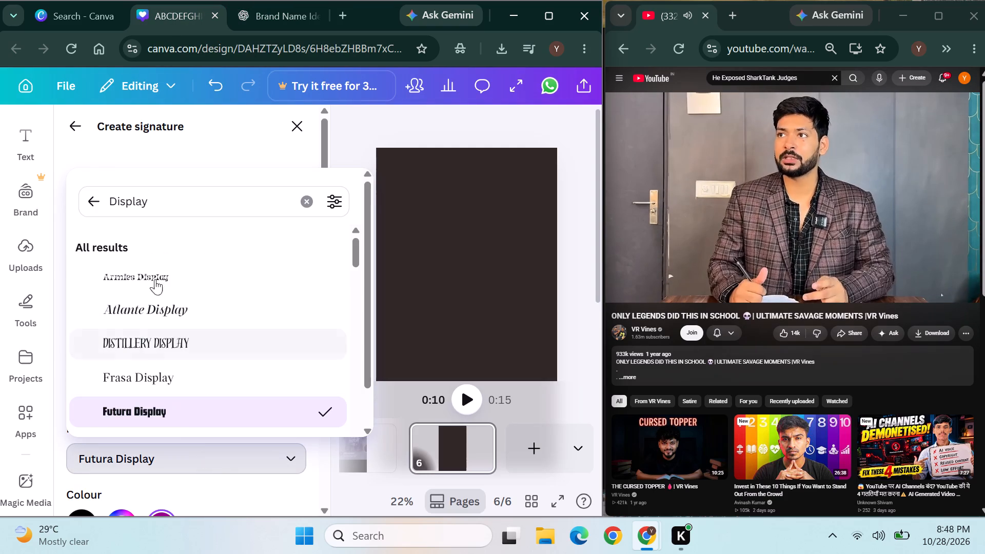
click(148, 203)
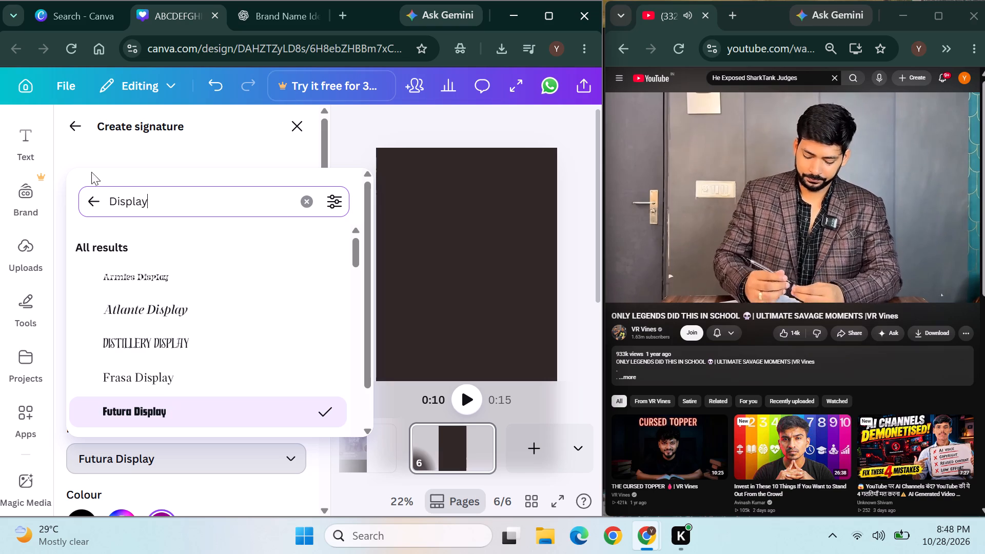
click(86, 203)
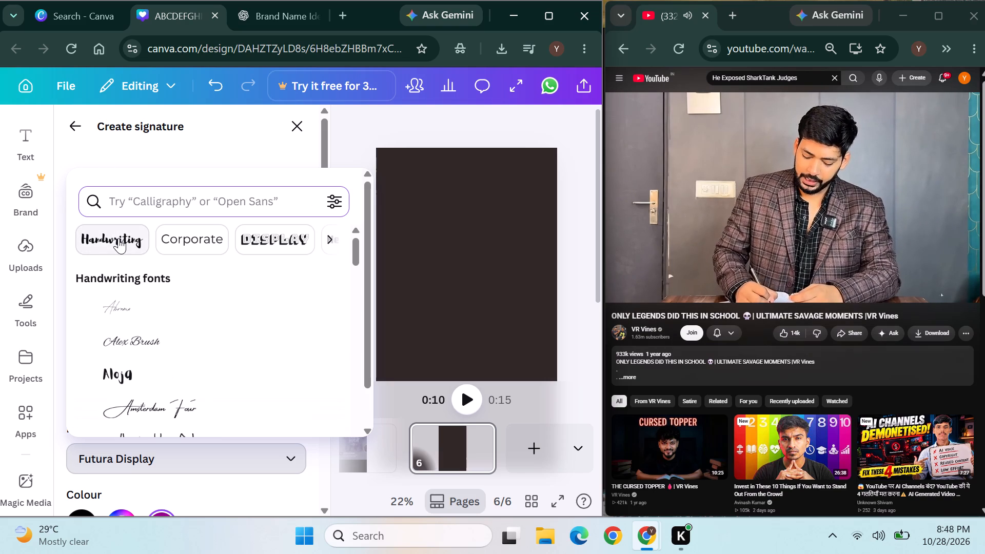
click(113, 245)
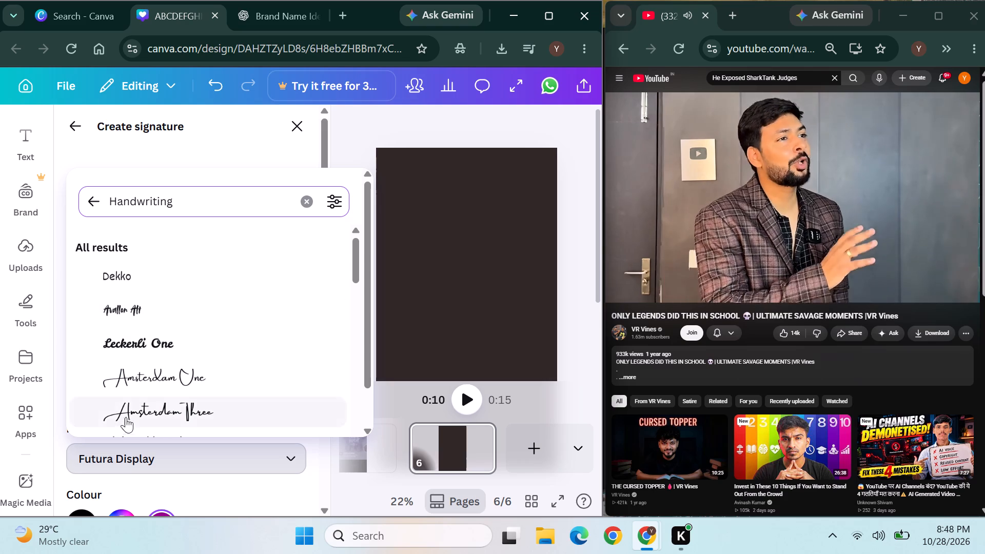
drag(356, 252, 344, 357)
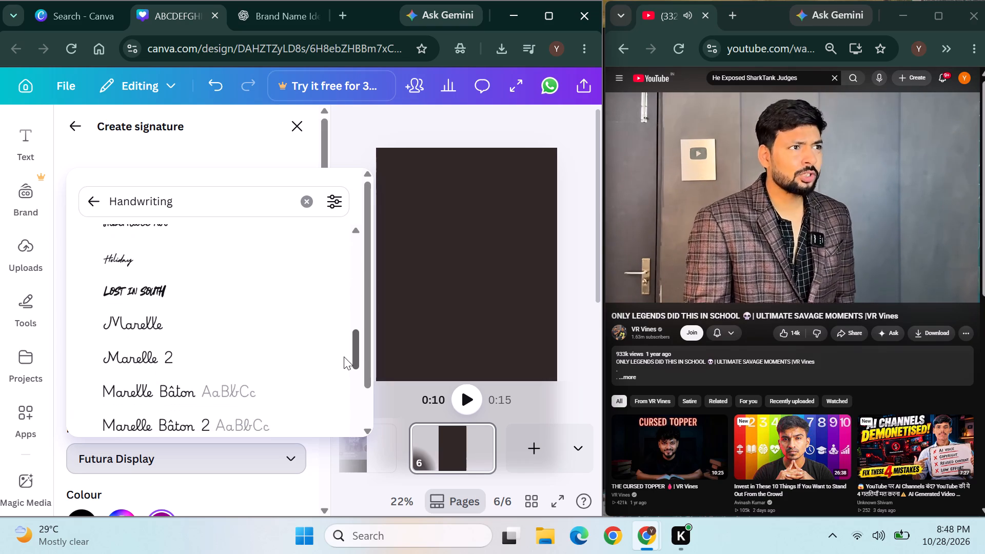
drag(344, 357, 336, 404)
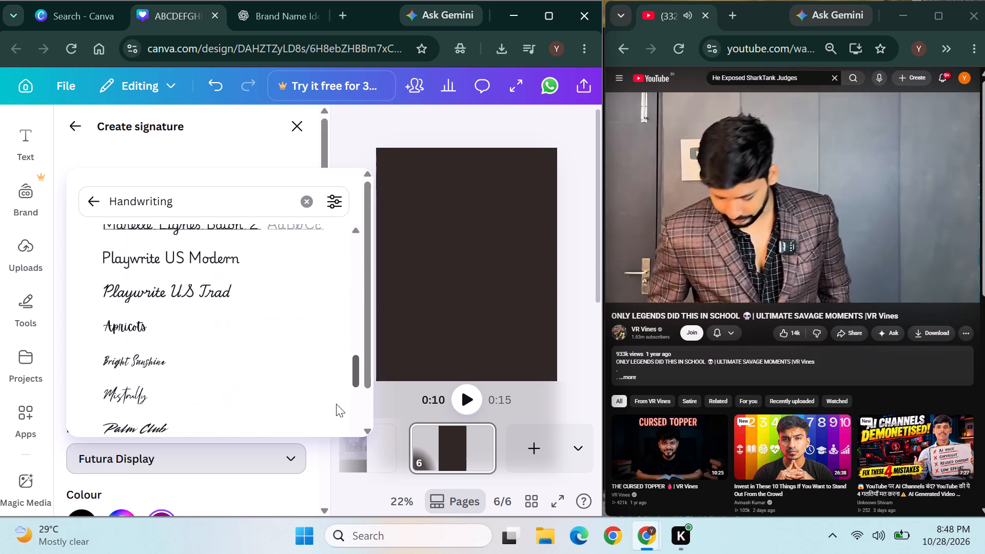
drag(336, 404, 332, 422)
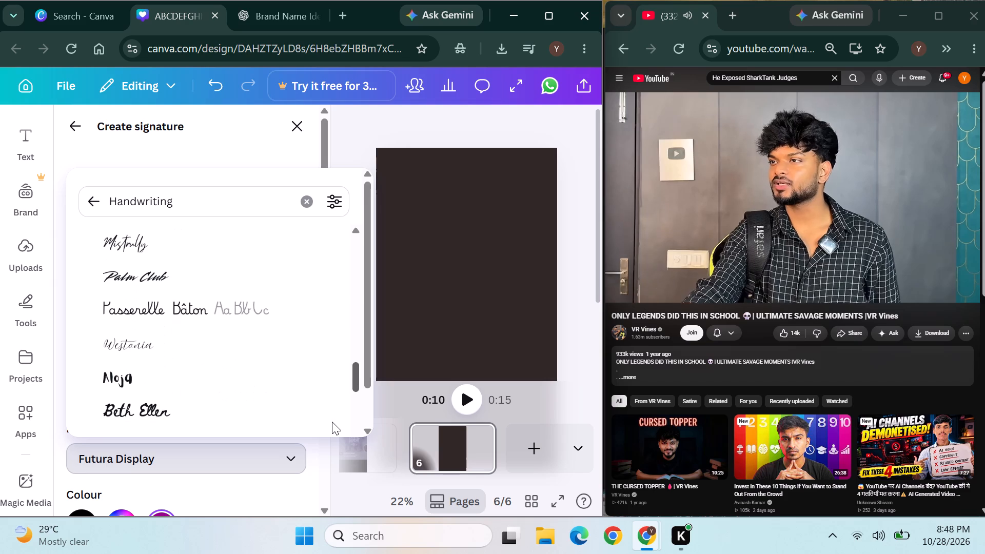
drag(332, 422, 336, 406)
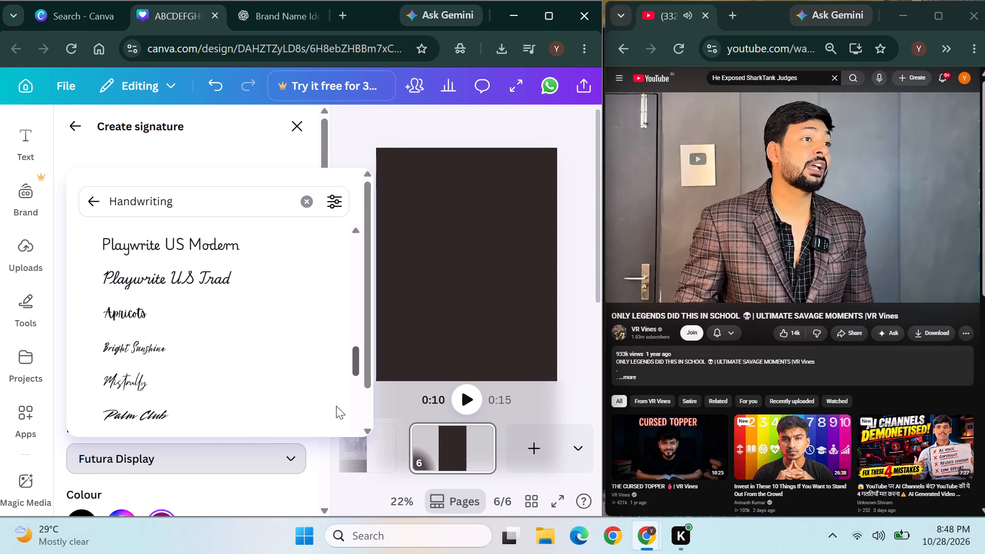
drag(336, 406, 331, 423)
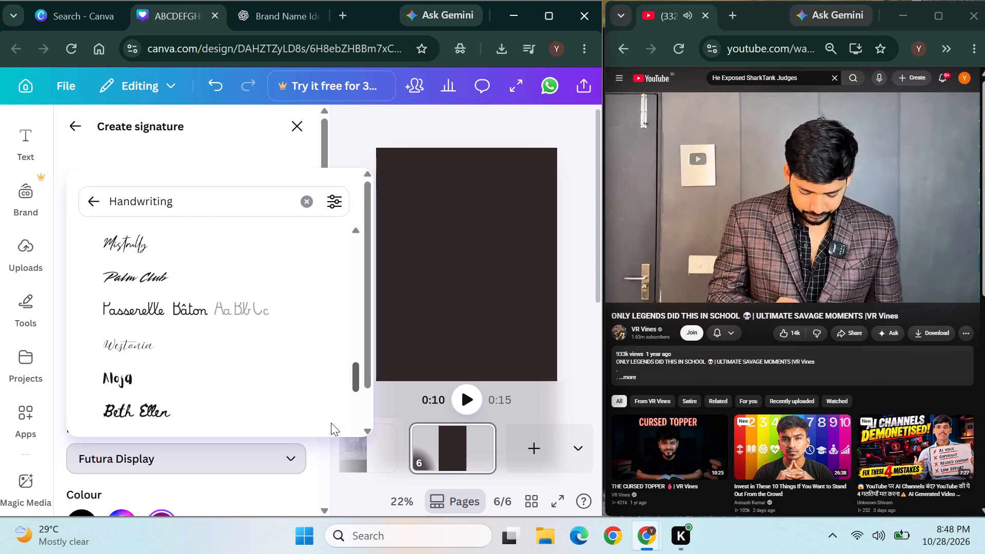
drag(331, 423, 327, 432)
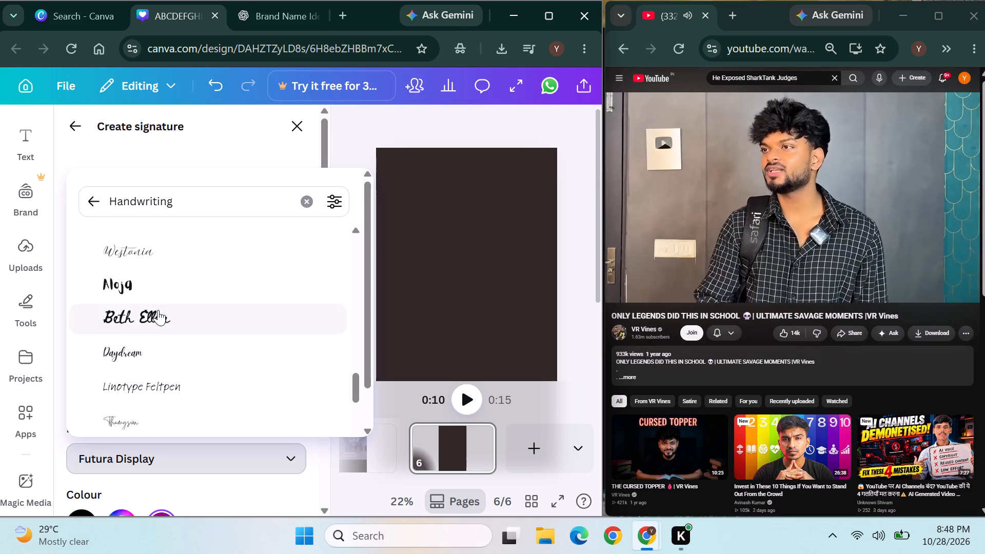
click(158, 310)
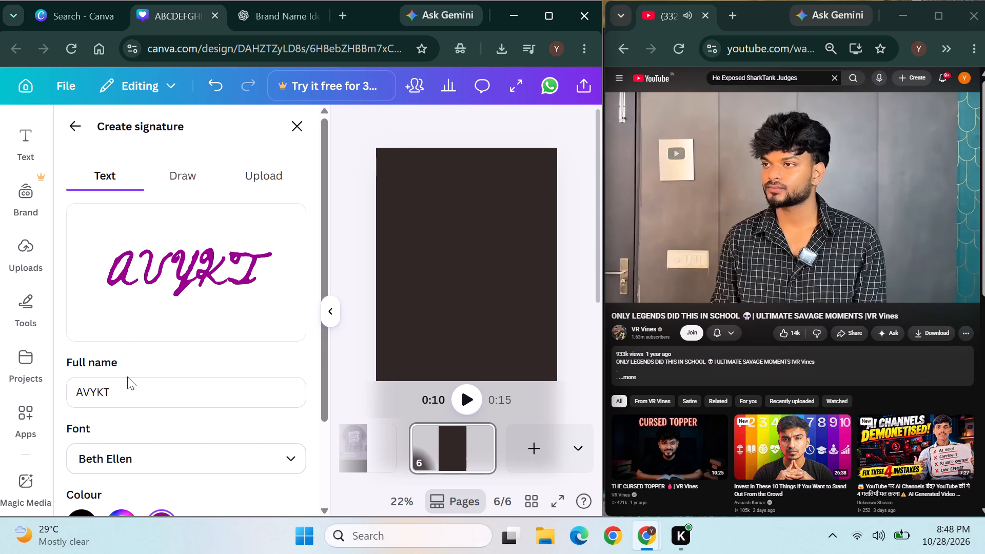
Change the AVYKT signature's font to Gliker Expanded from the Retro font category.
click(128, 464)
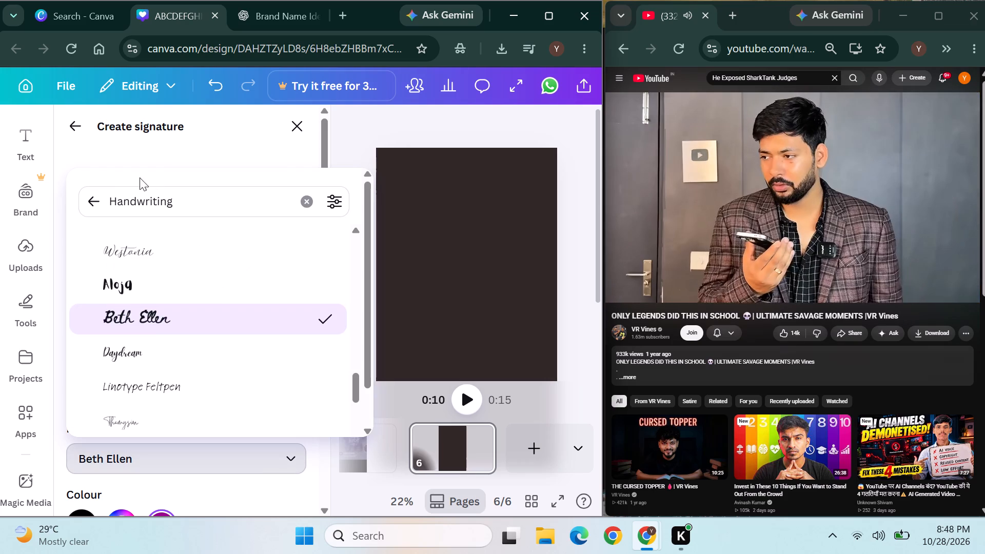
click(86, 212)
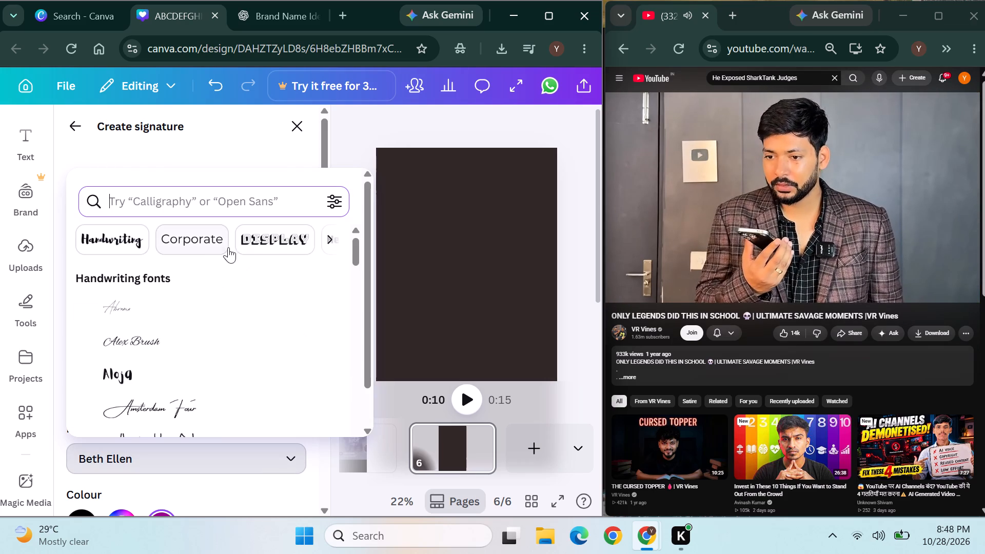
click(337, 241)
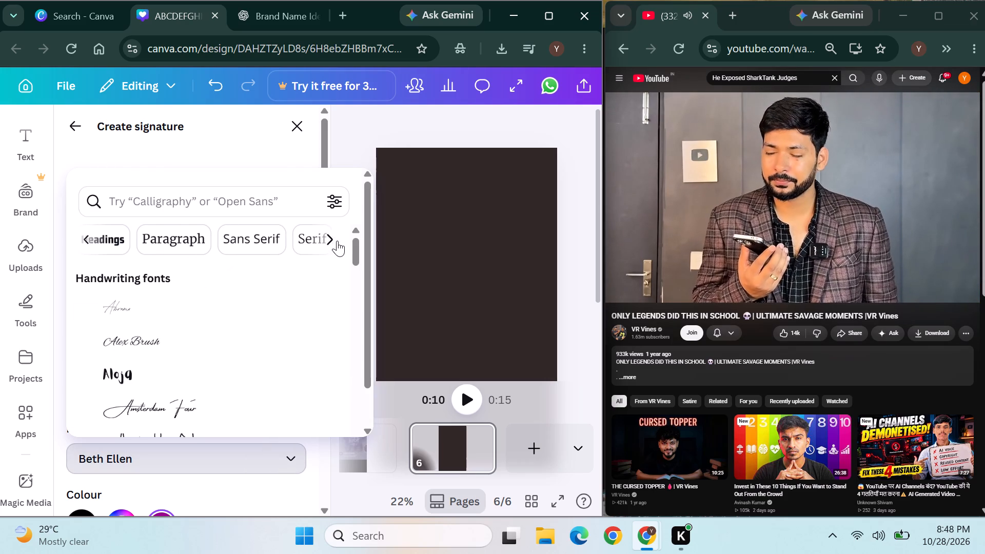
click(337, 241)
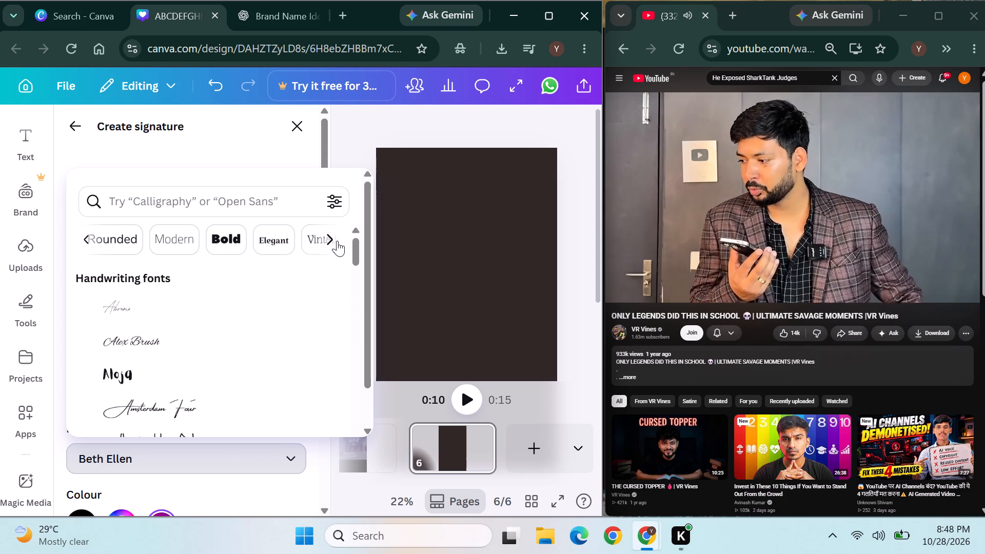
click(337, 241)
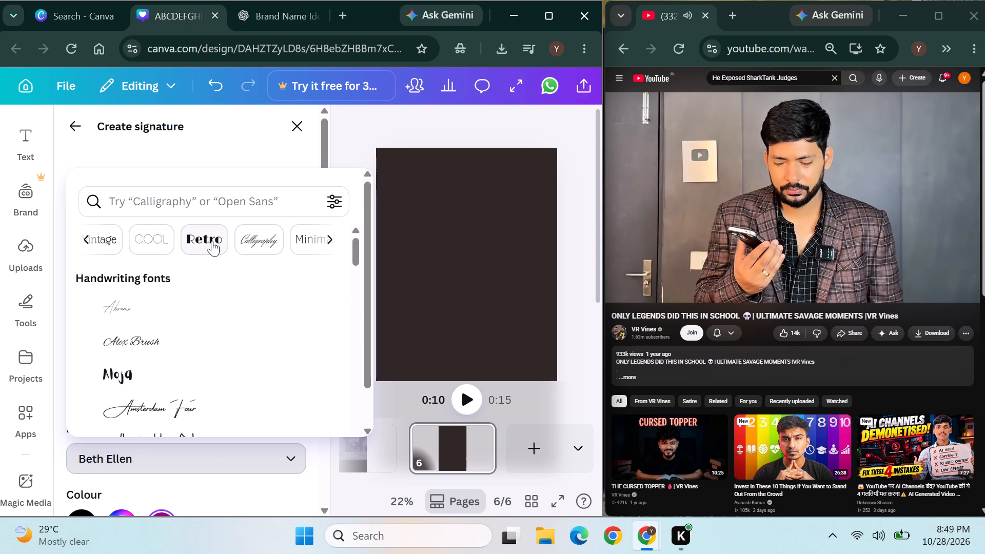
click(211, 241)
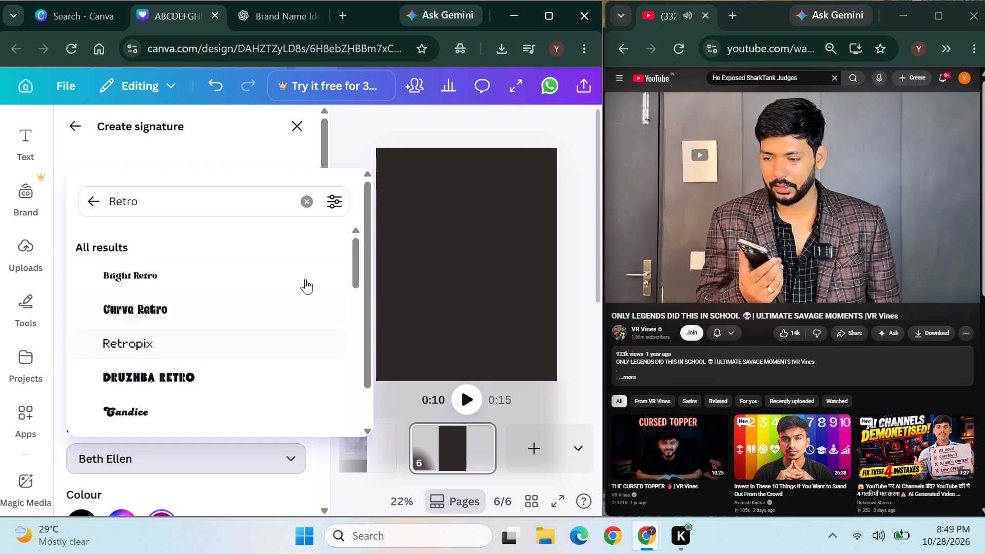
drag(352, 278, 340, 350)
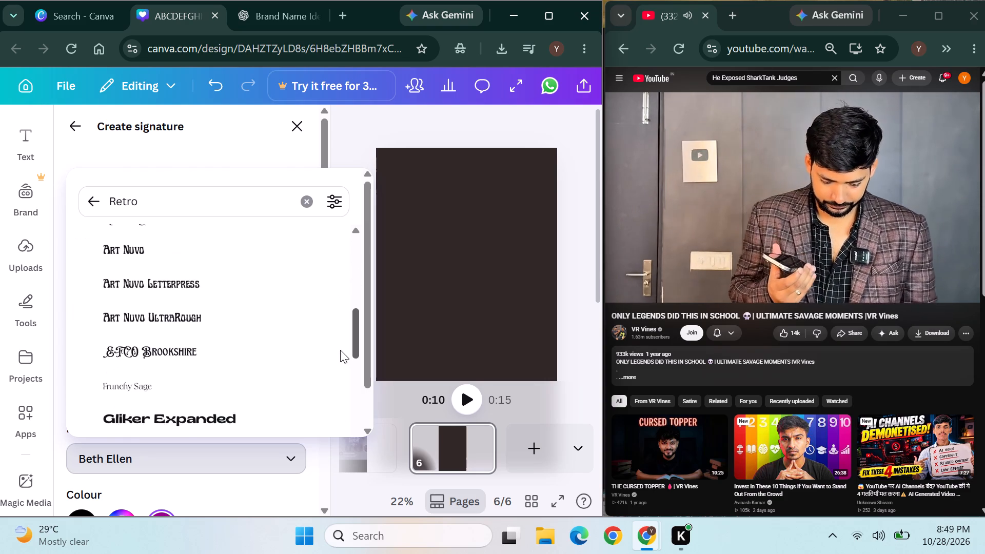
drag(340, 350, 334, 379)
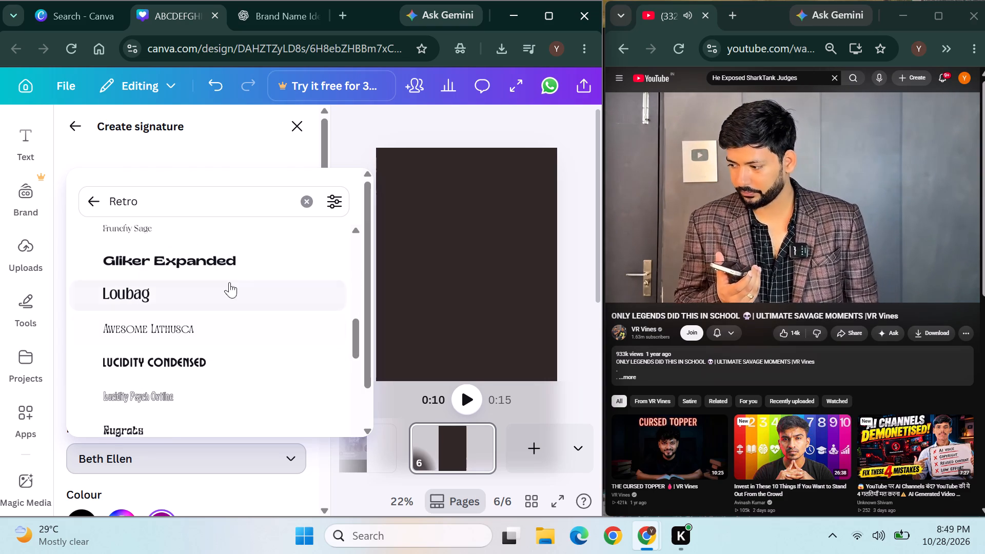
click(218, 256)
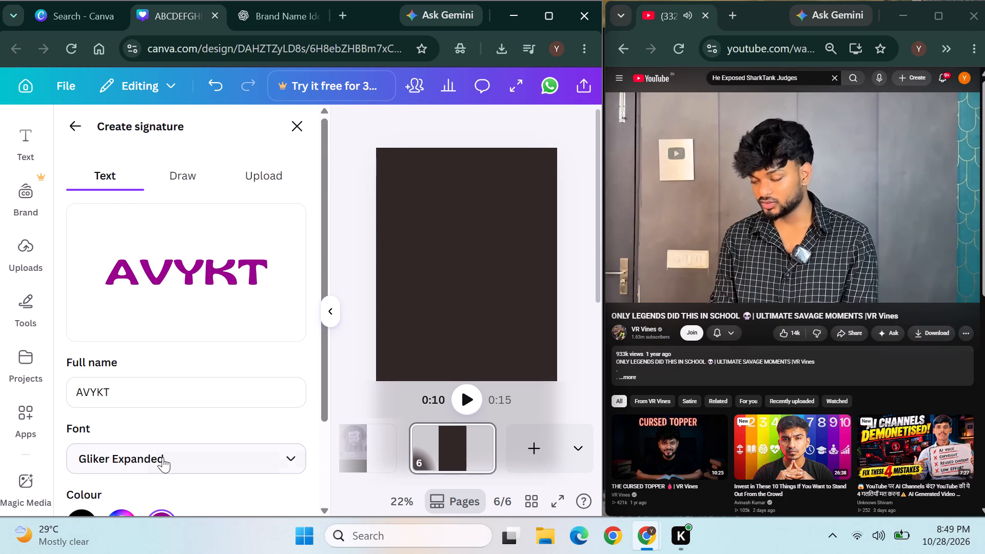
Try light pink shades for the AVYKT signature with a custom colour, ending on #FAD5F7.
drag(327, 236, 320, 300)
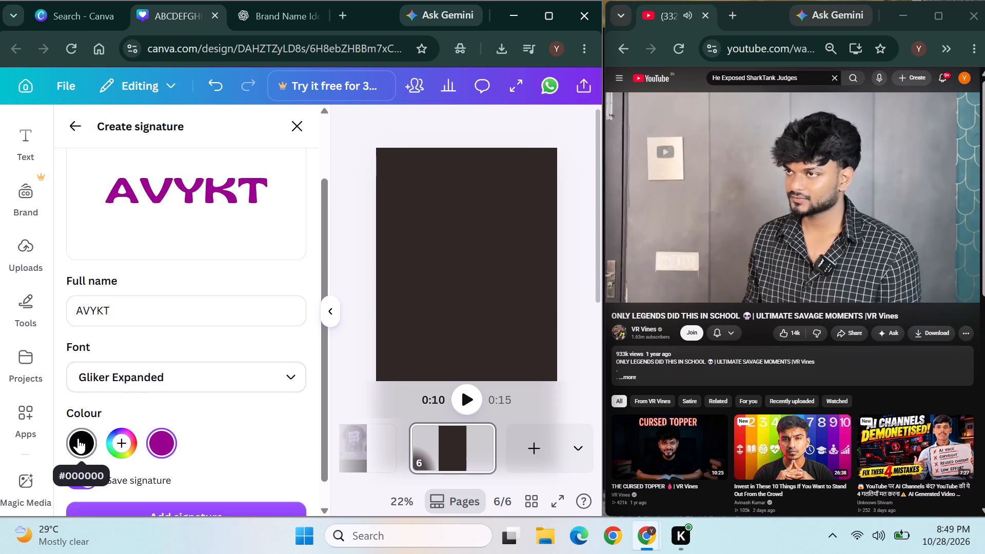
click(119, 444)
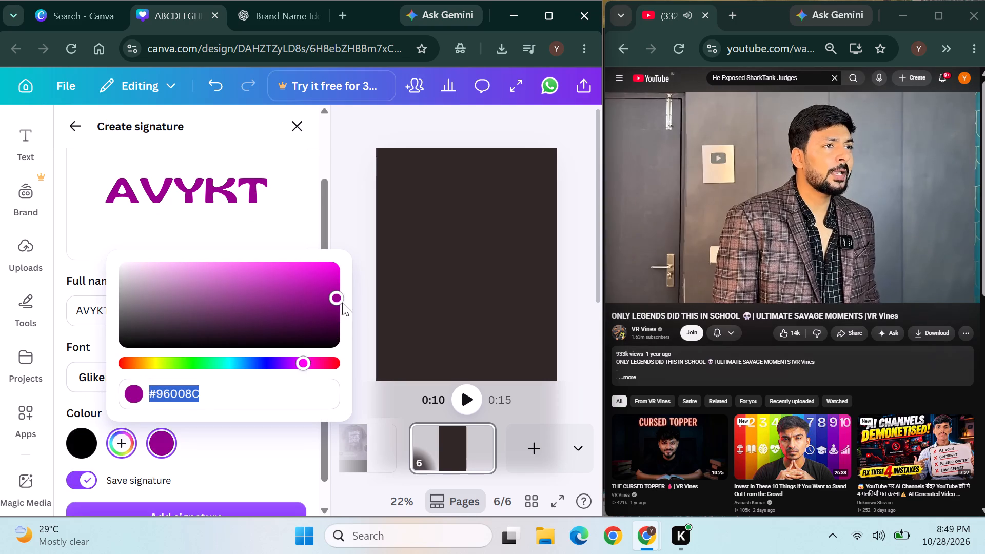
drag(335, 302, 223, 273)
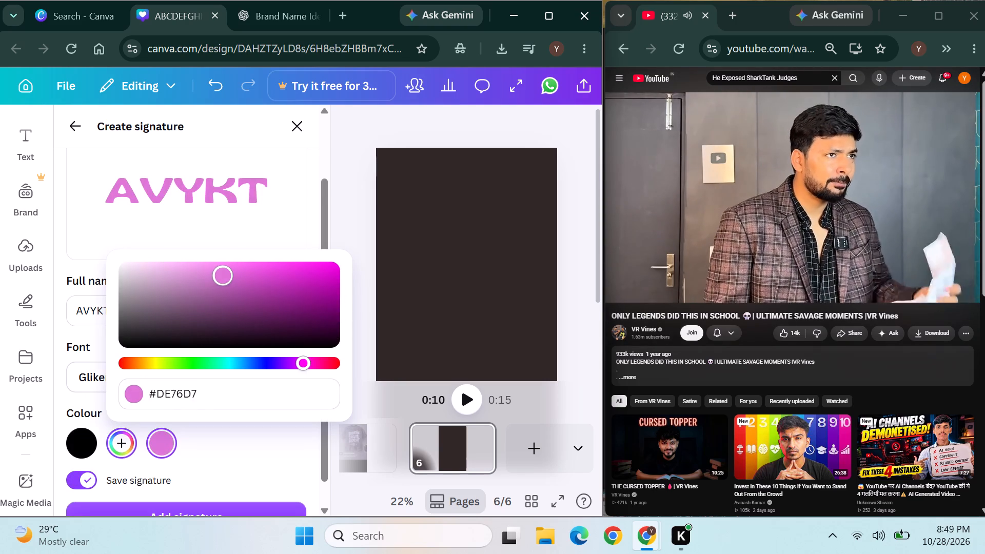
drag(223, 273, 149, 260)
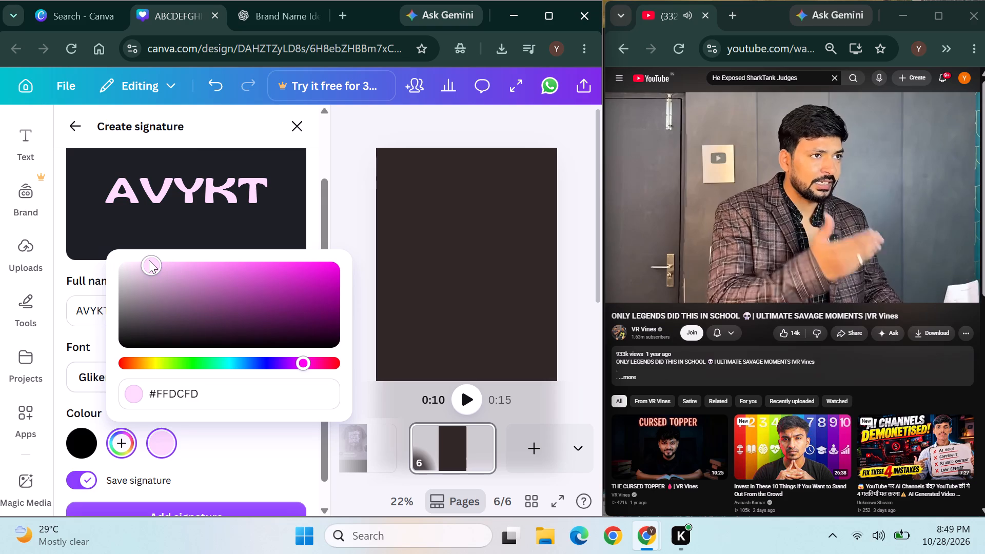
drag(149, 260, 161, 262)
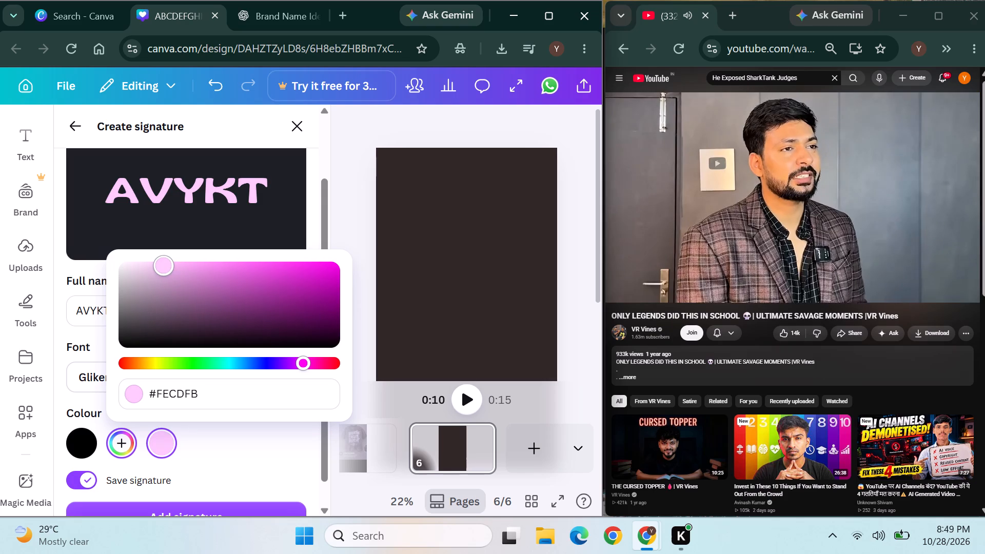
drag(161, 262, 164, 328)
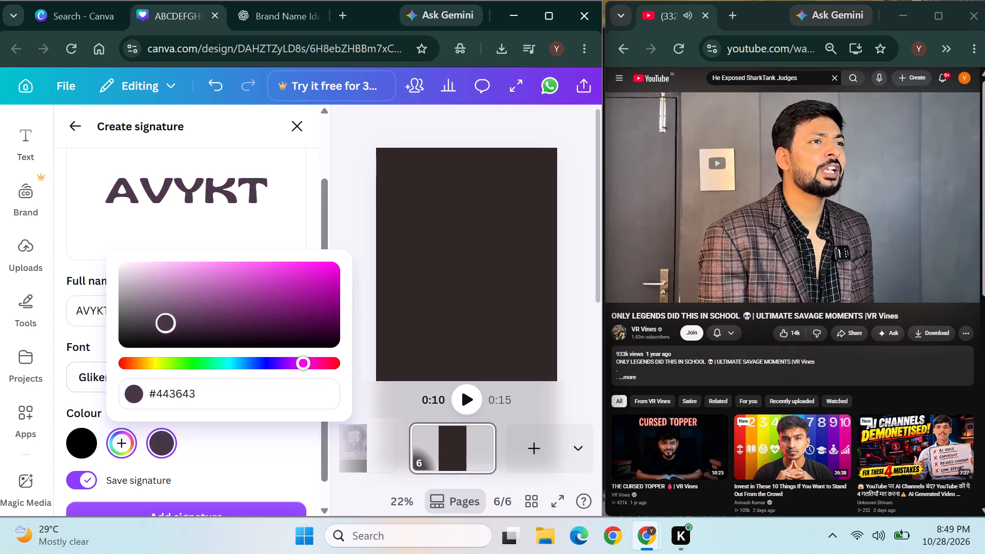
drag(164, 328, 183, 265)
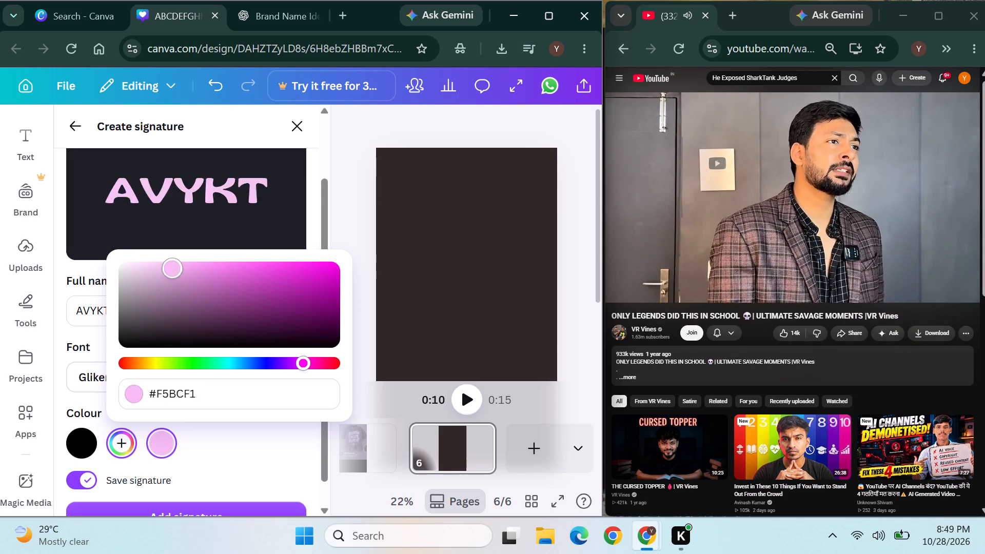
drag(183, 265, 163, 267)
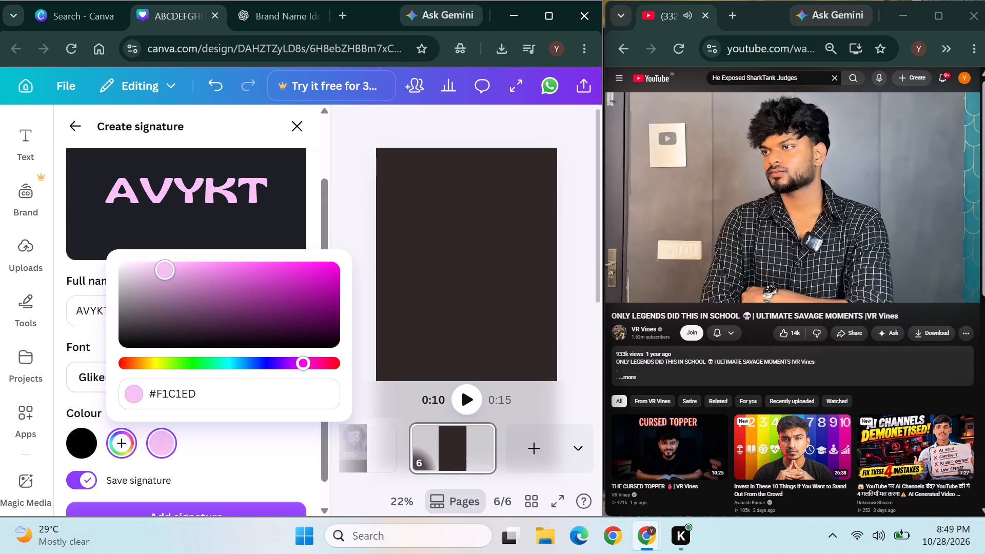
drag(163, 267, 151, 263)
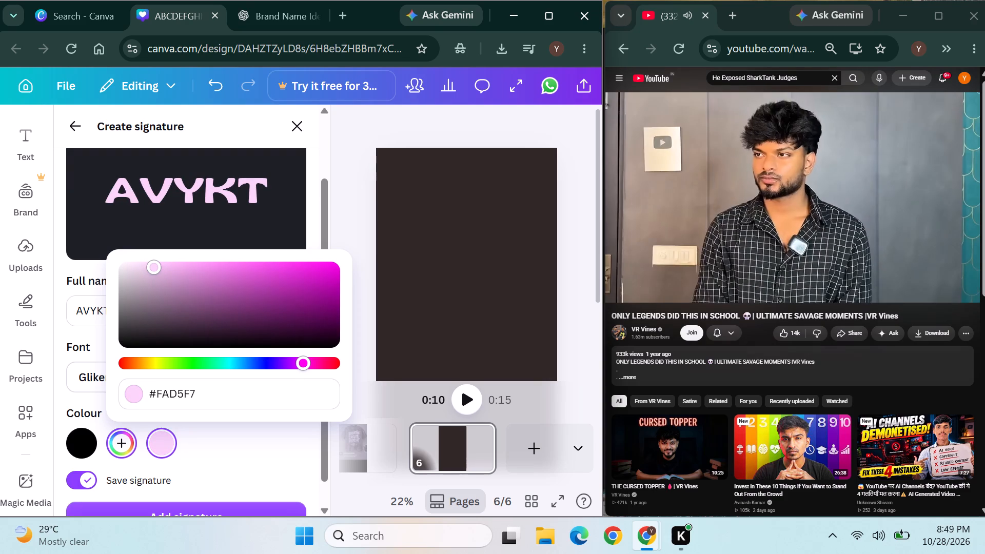
Set the AVYKT signature's custom colour to bright cyan #00FFF0.
drag(308, 366, 227, 368)
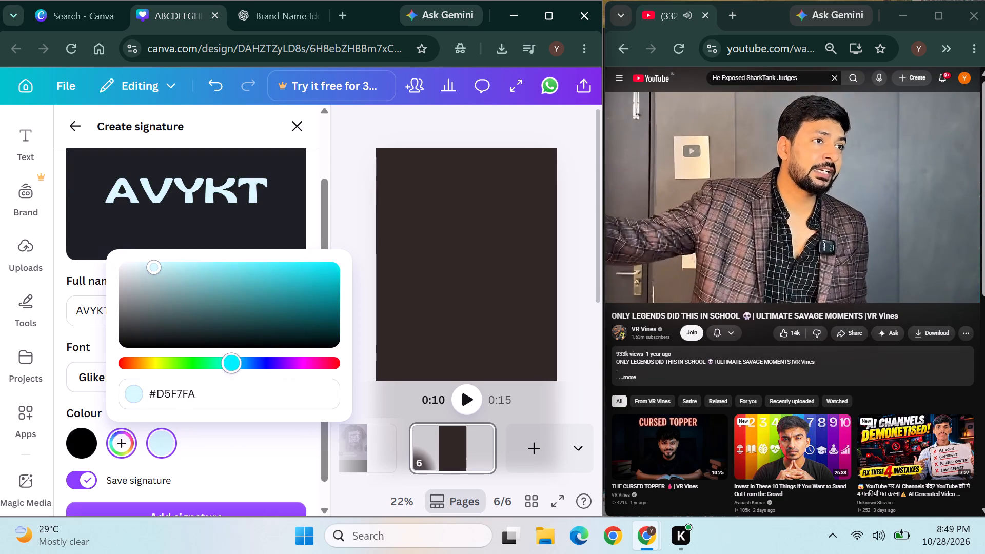
drag(227, 368, 227, 367)
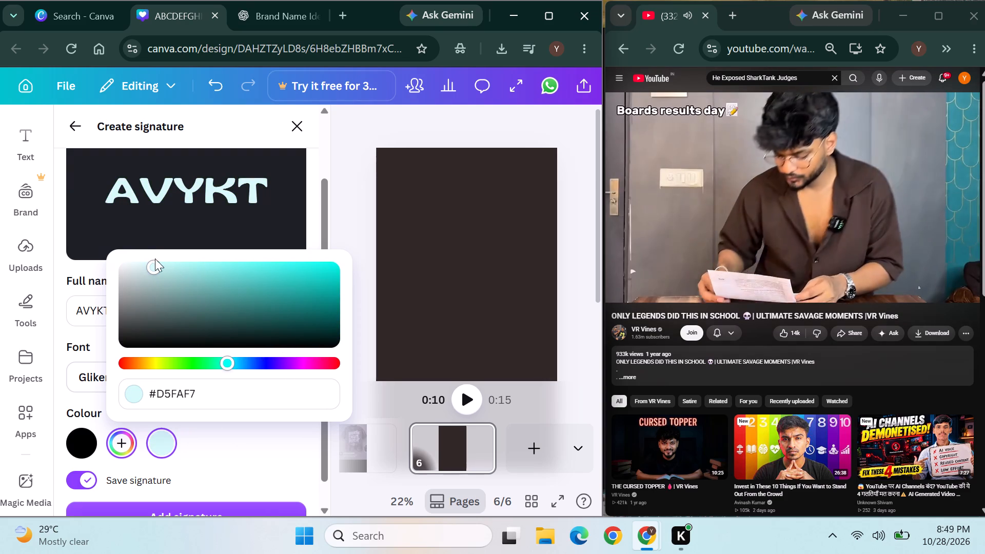
drag(151, 261, 160, 264)
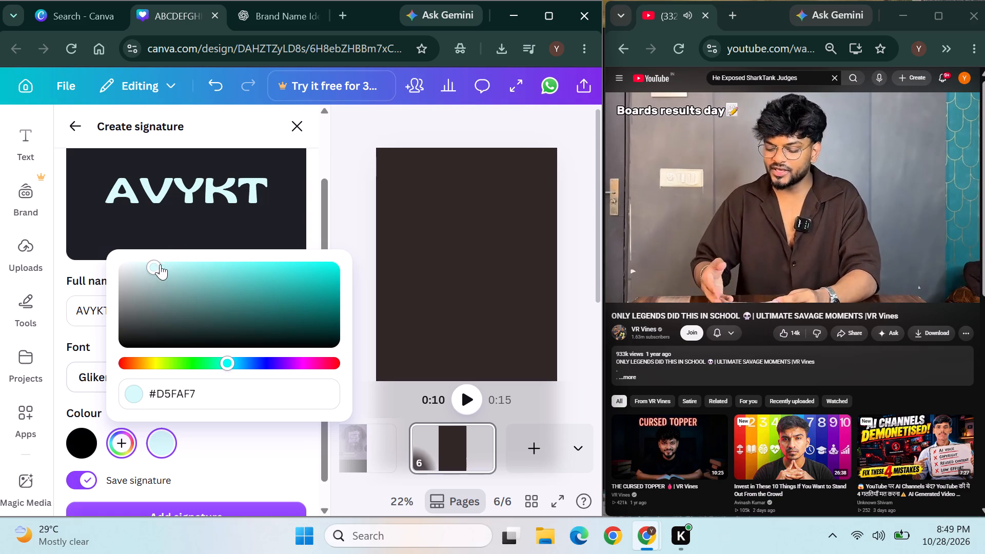
drag(160, 264, 157, 264)
drag(157, 264, 372, 261)
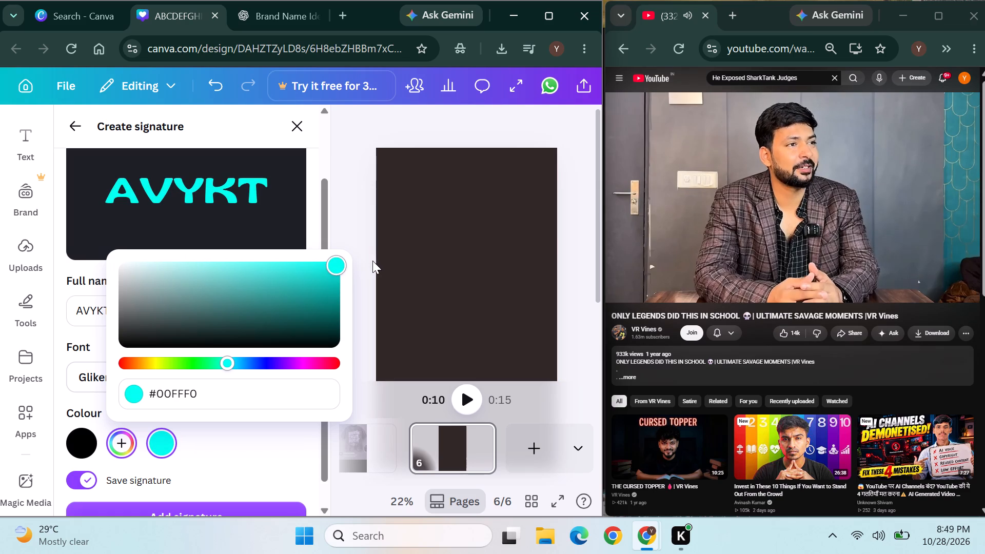
drag(372, 261, 368, 259)
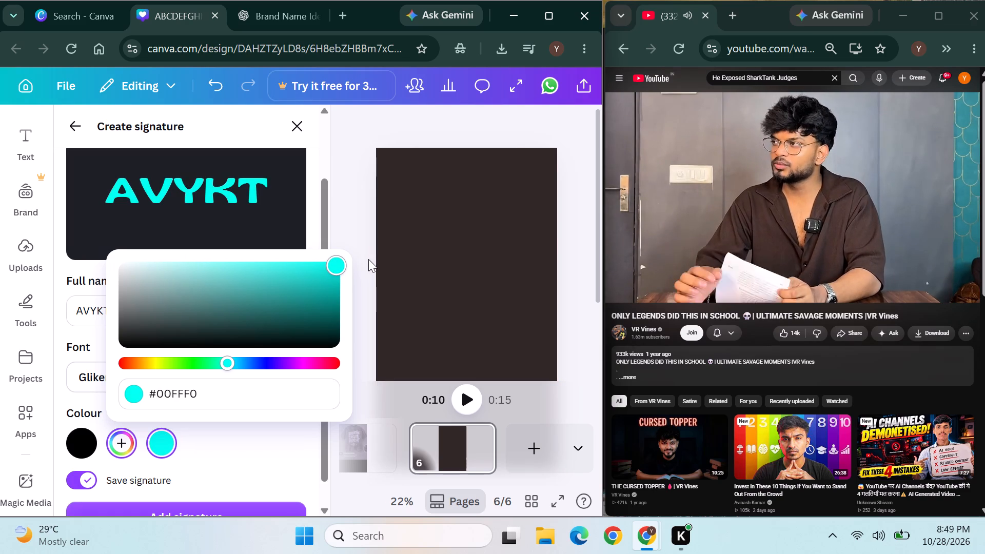
click(228, 471)
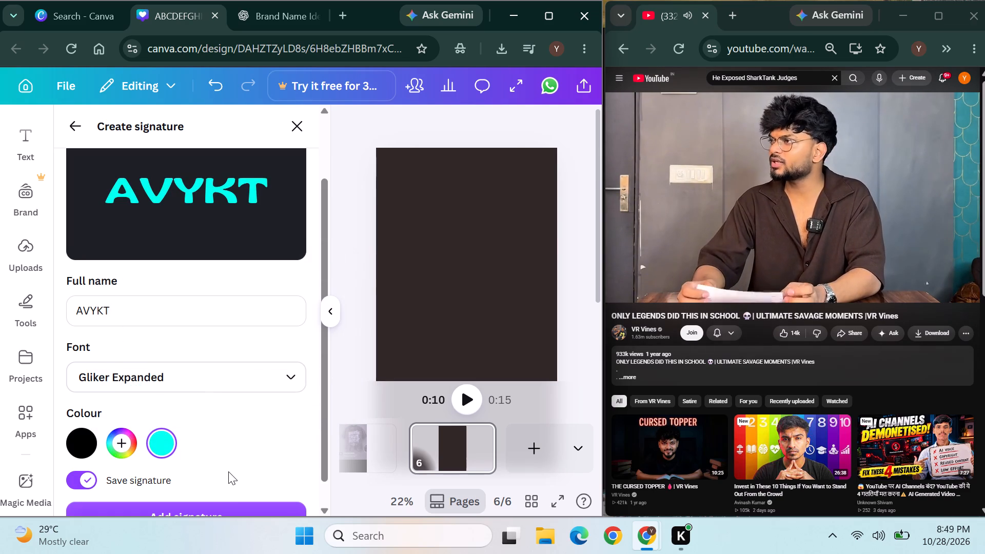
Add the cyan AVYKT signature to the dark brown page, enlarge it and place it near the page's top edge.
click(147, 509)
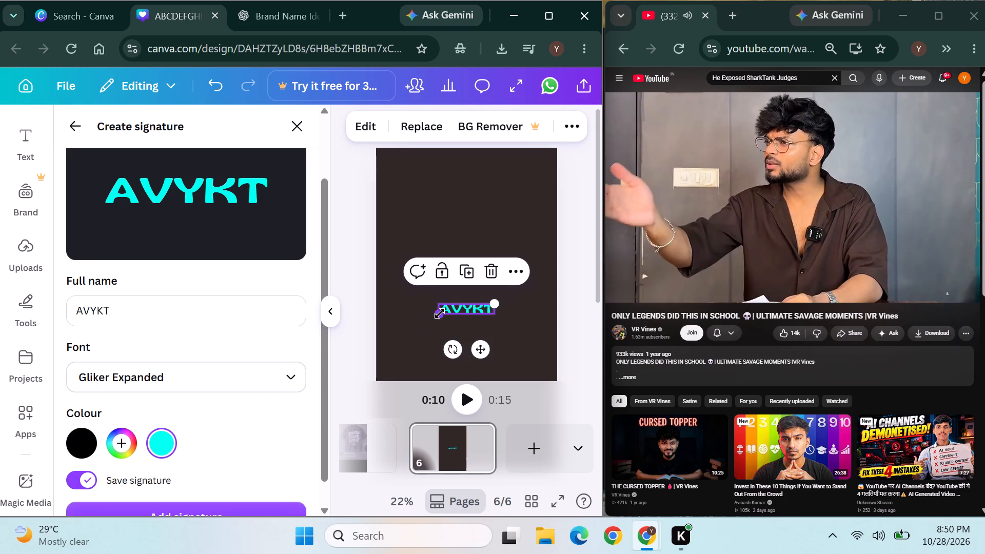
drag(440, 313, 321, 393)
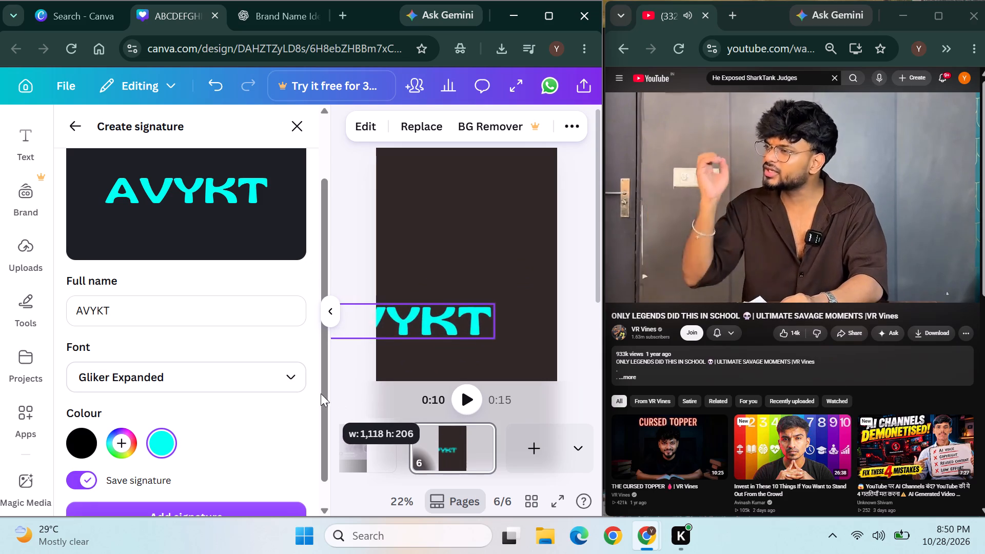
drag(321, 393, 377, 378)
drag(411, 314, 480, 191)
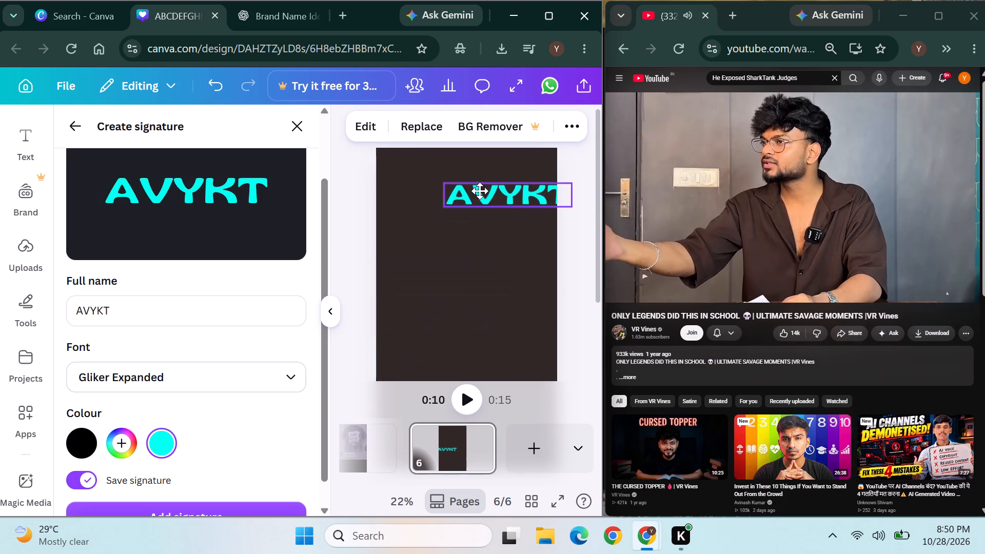
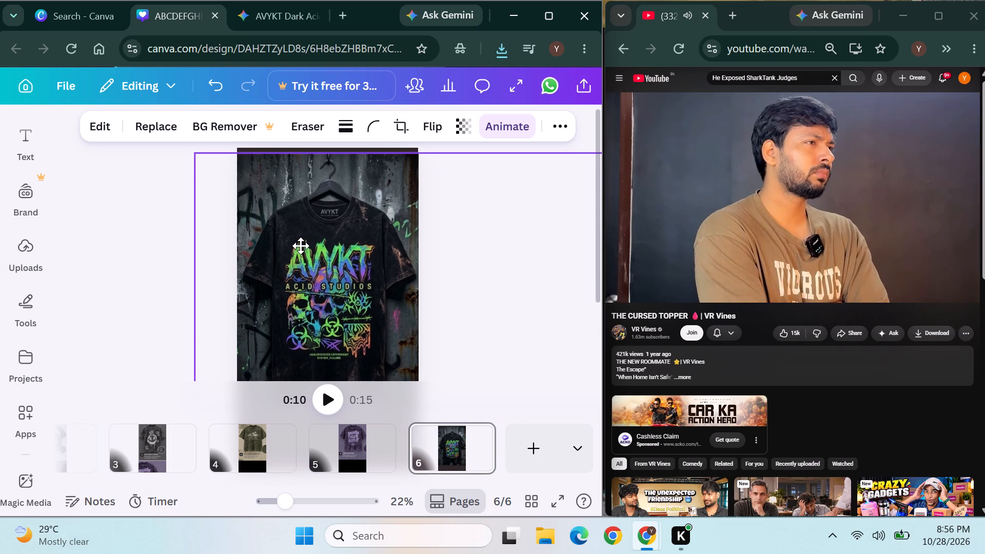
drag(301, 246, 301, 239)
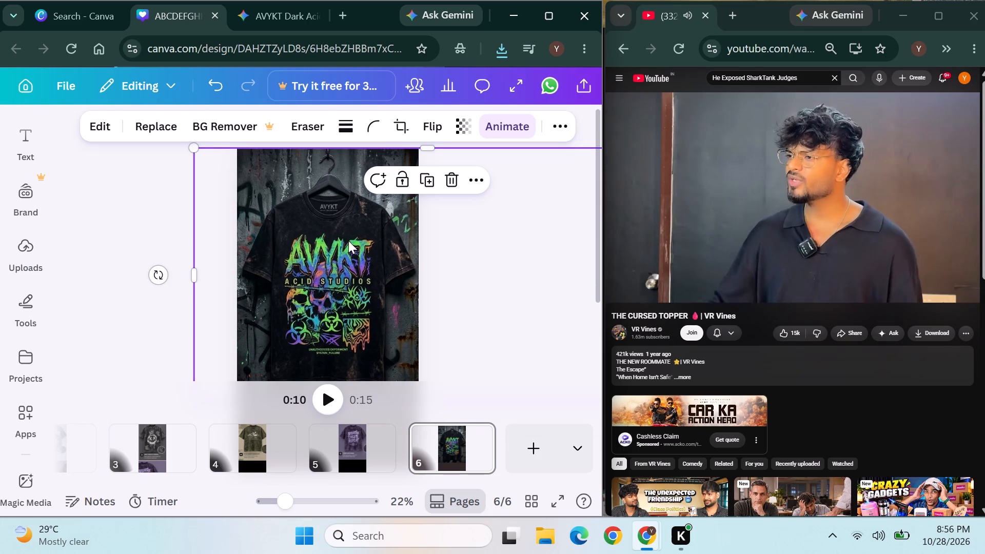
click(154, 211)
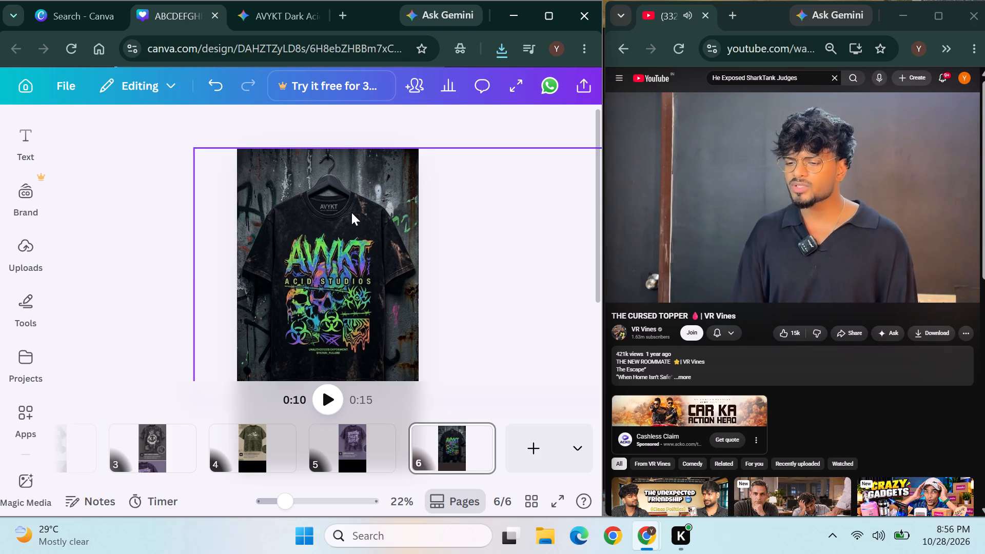
Shift and enlarge the AVYKT image so the neon AVYKT sign and the overlapping front and back T-shirts fill page 6.
drag(351, 212, 130, 240)
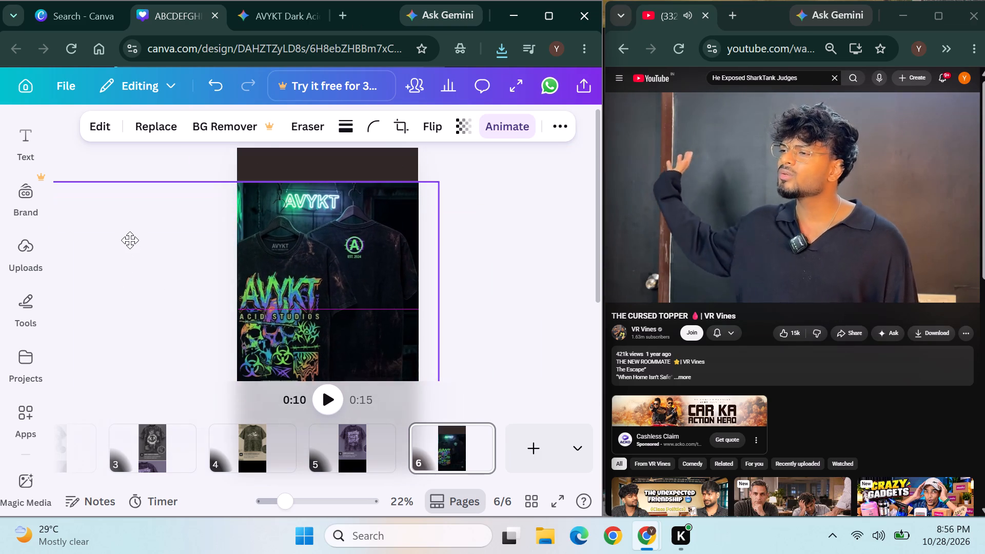
drag(130, 240, 139, 216)
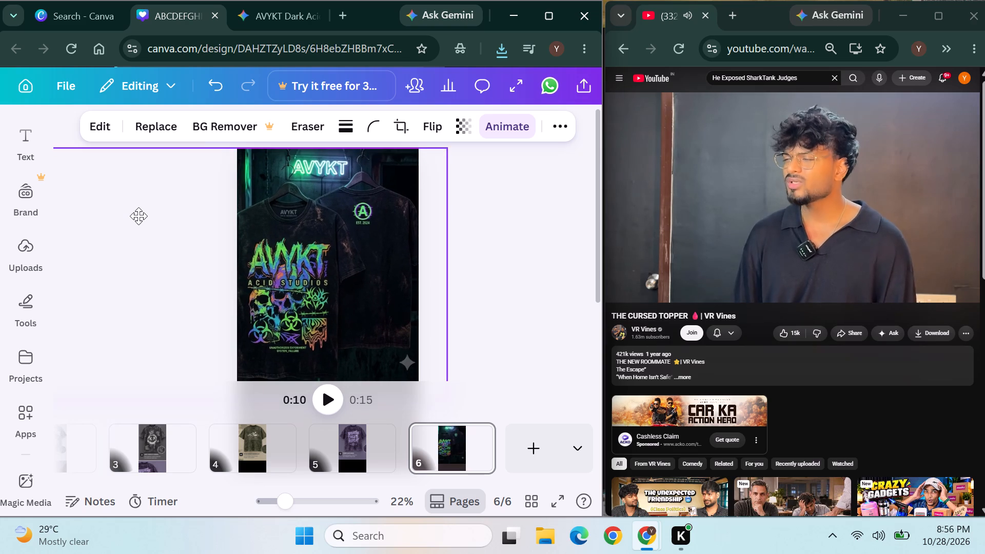
drag(139, 216, 137, 214)
drag(275, 239, 258, 307)
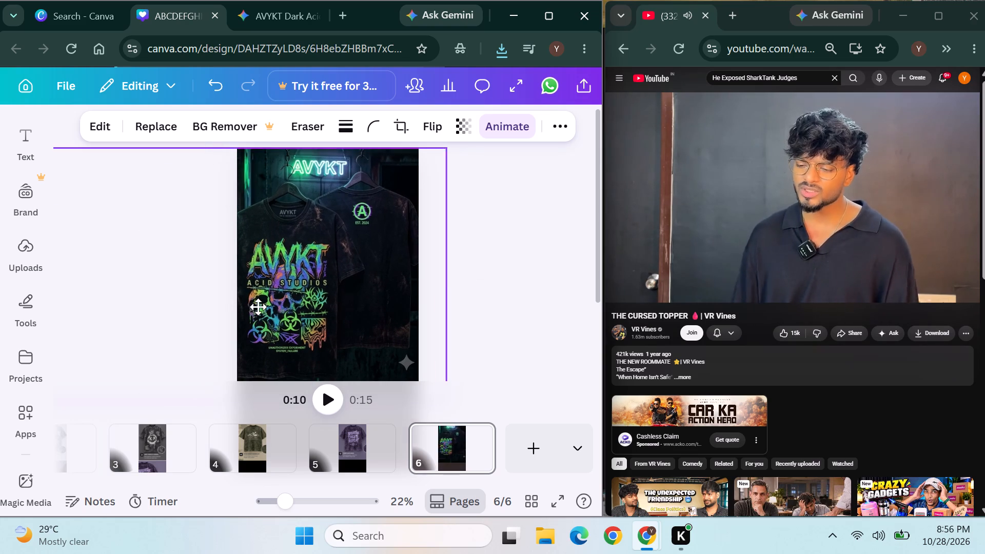
drag(258, 307, 251, 361)
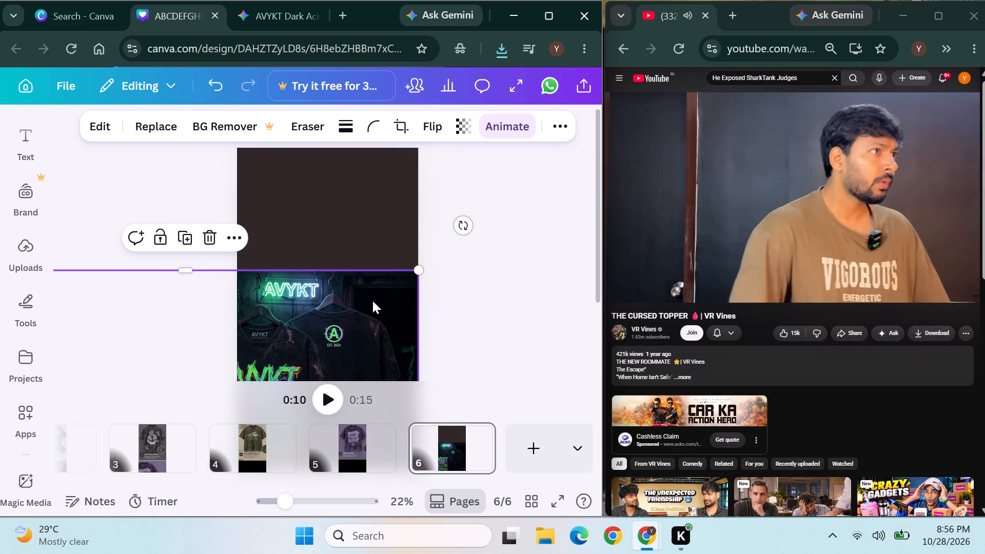
drag(372, 301, 308, 321)
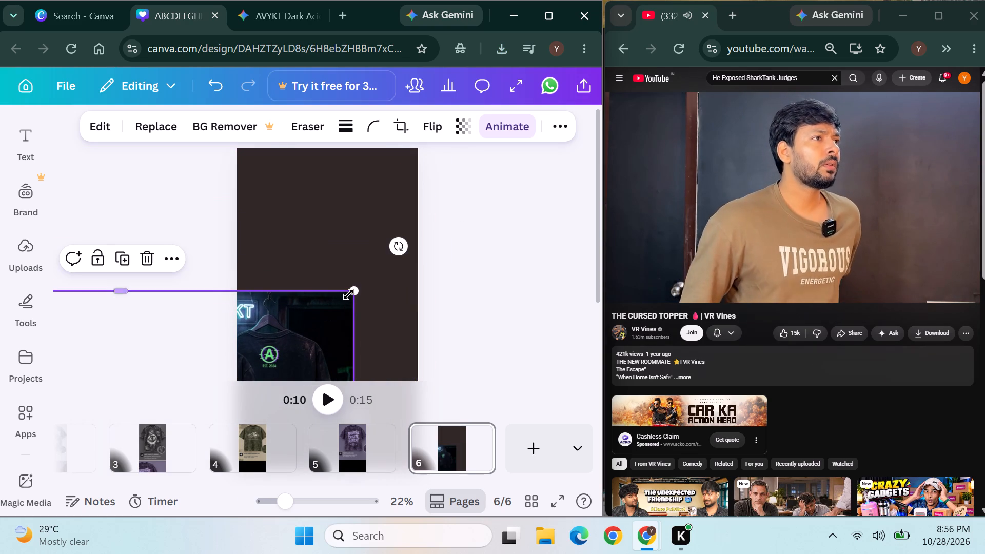
drag(349, 292, 530, 101)
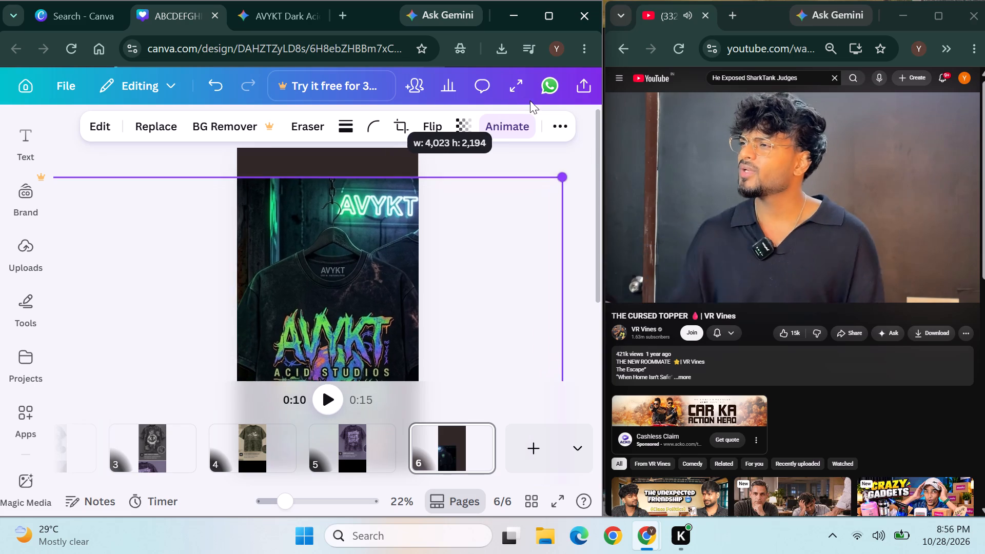
drag(530, 101, 537, 100)
drag(382, 263, 321, 245)
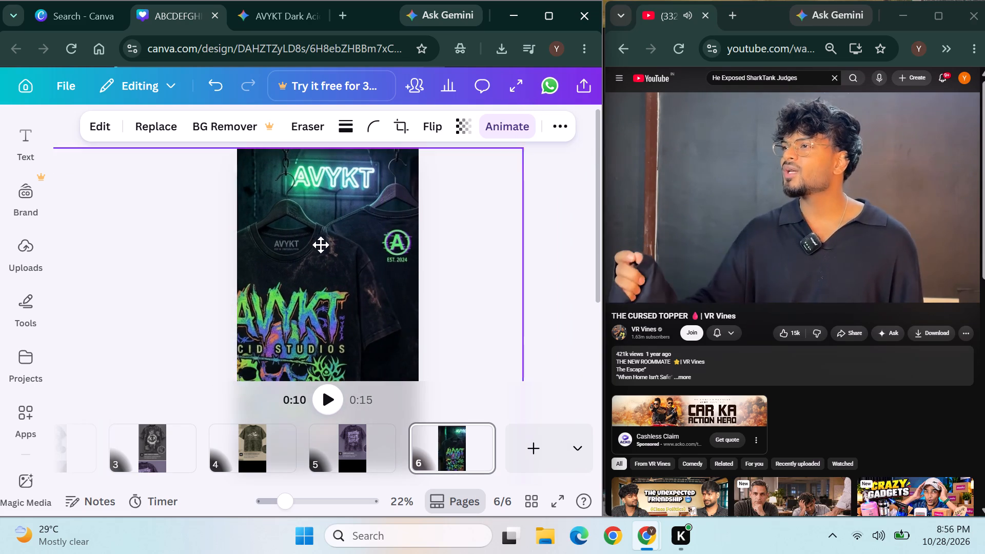
drag(321, 245, 315, 242)
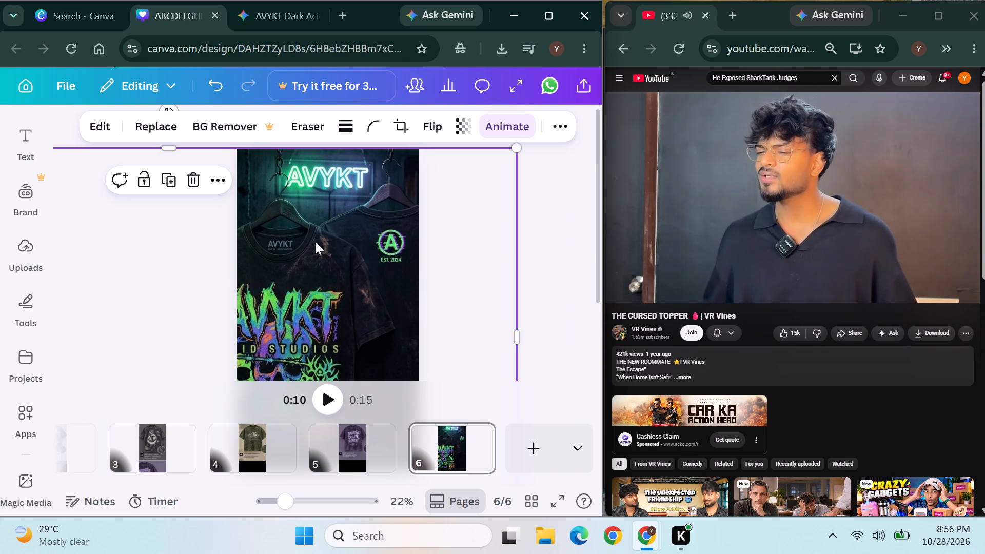
click(315, 242)
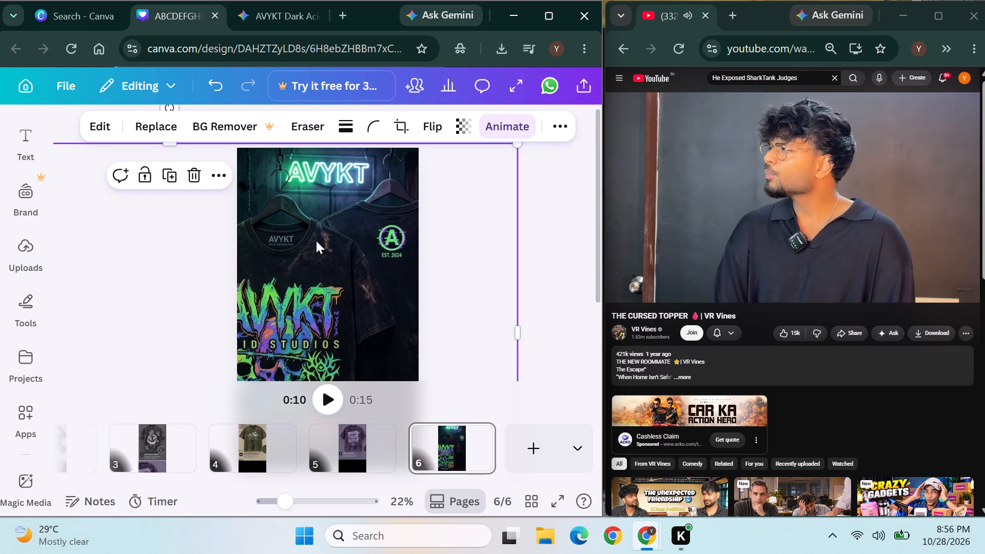
click(309, 246)
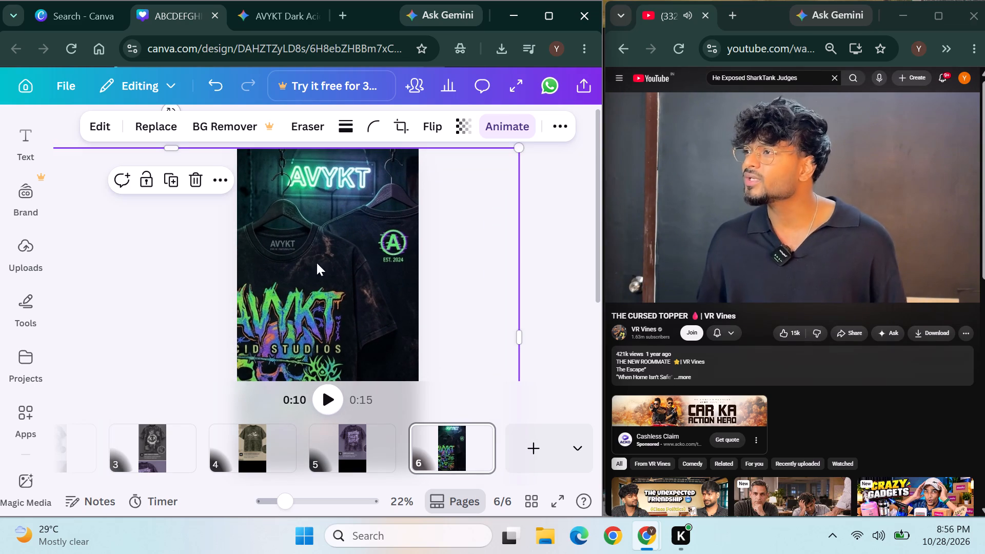
click(555, 270)
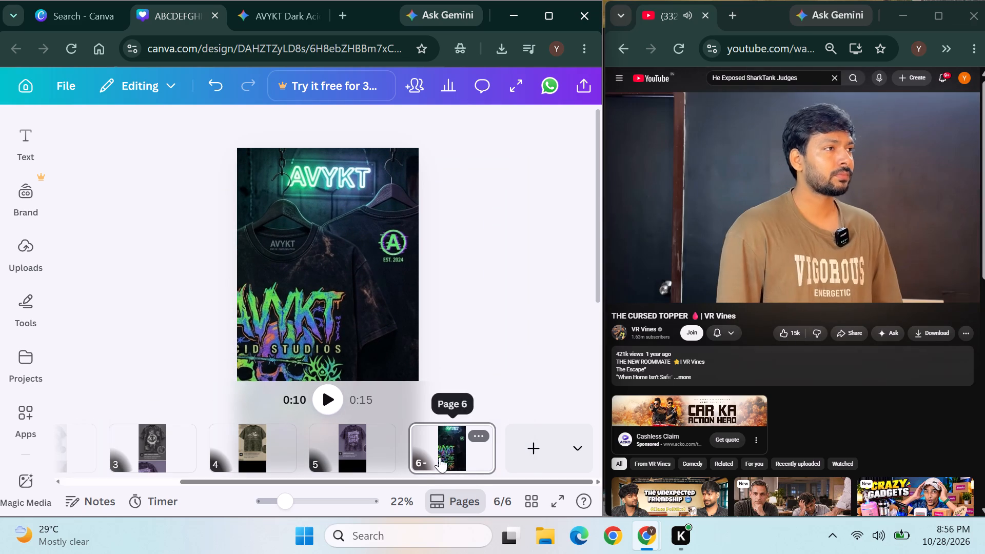
Examine the page animation styles available for page 6, including the General group and the Breathe effect.
click(440, 457)
click(343, 124)
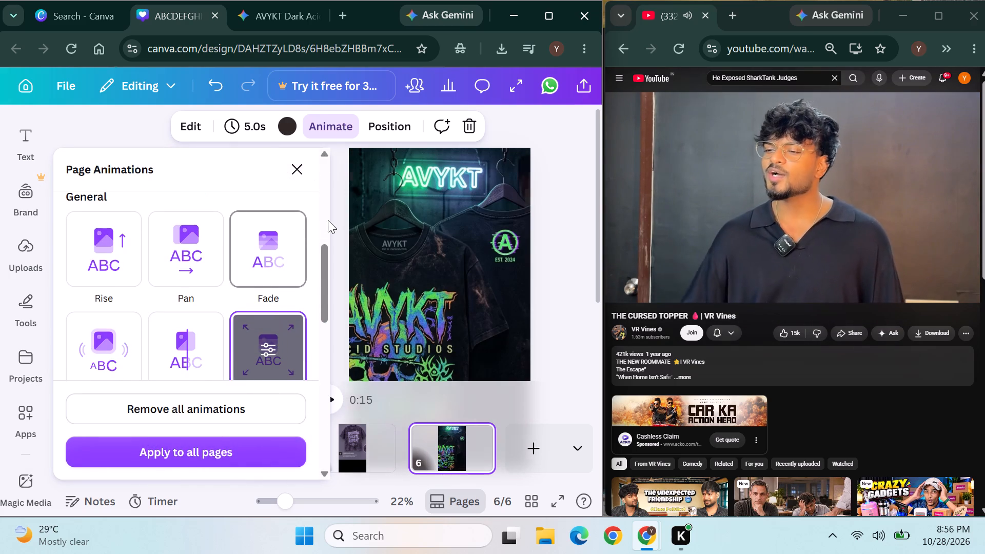
drag(321, 250, 306, 123)
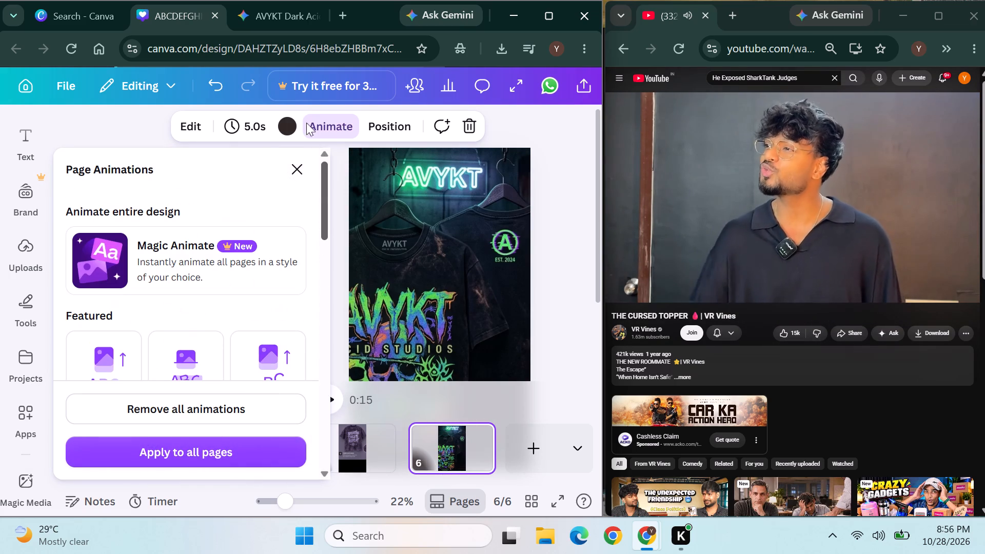
drag(306, 123, 300, 266)
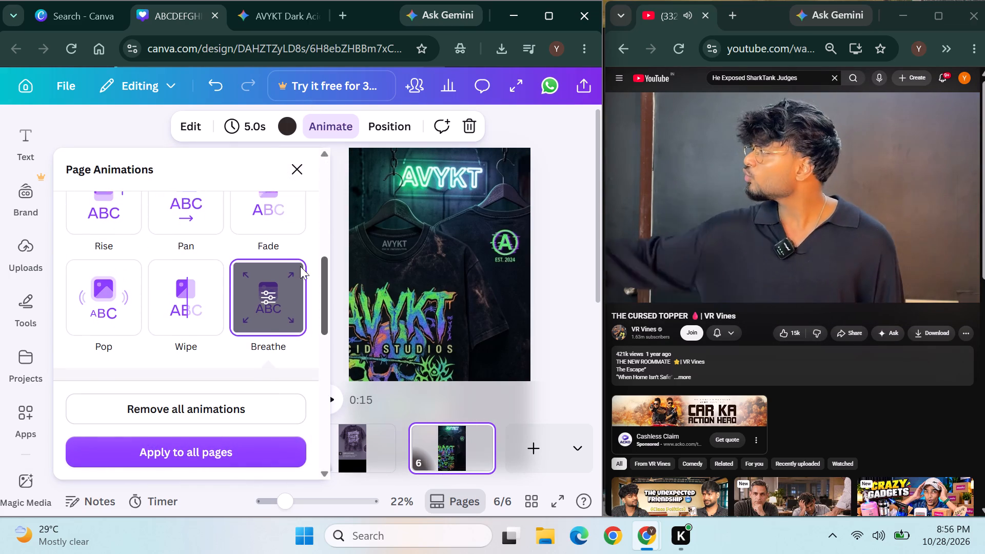
drag(300, 266, 299, 268)
click(292, 269)
drag(326, 282, 326, 283)
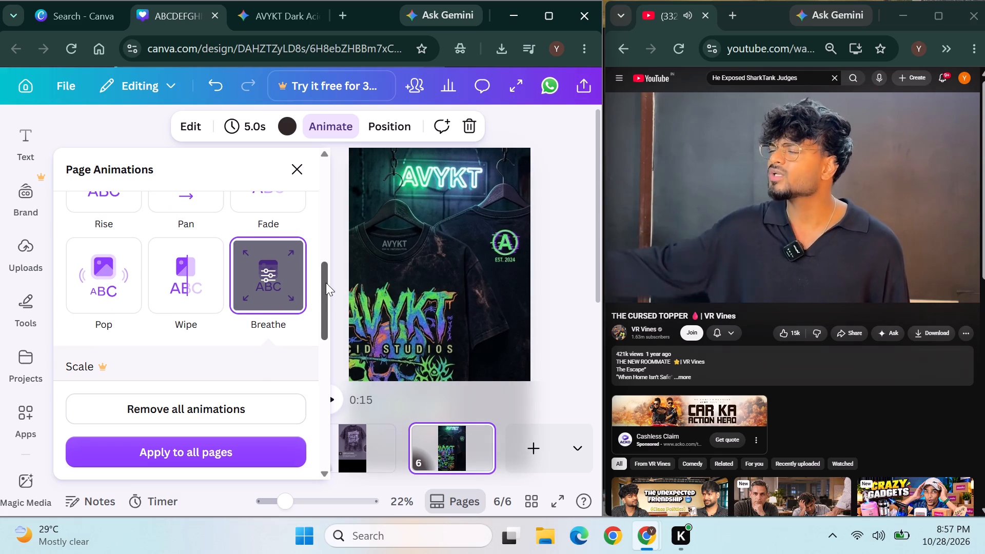
drag(326, 283, 314, 333)
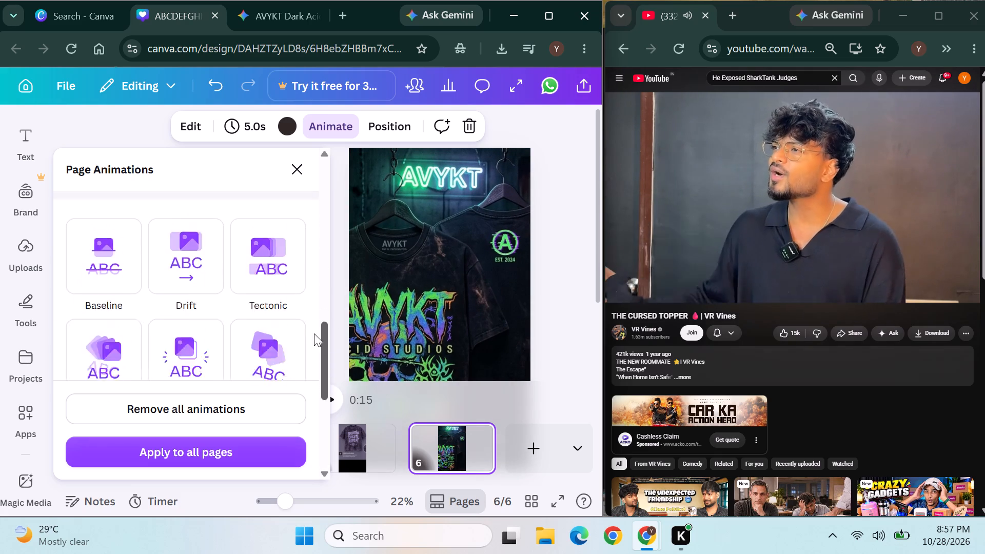
drag(314, 333, 287, 248)
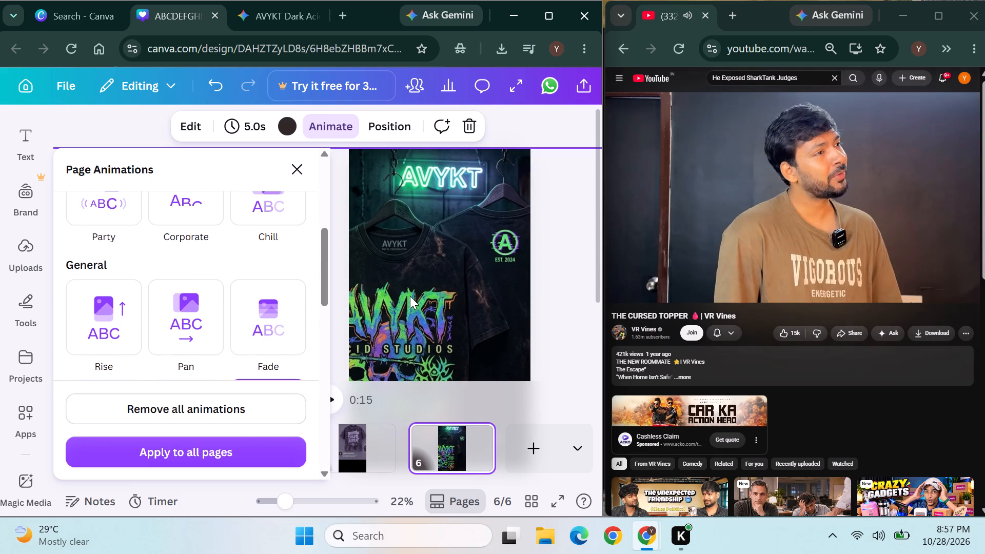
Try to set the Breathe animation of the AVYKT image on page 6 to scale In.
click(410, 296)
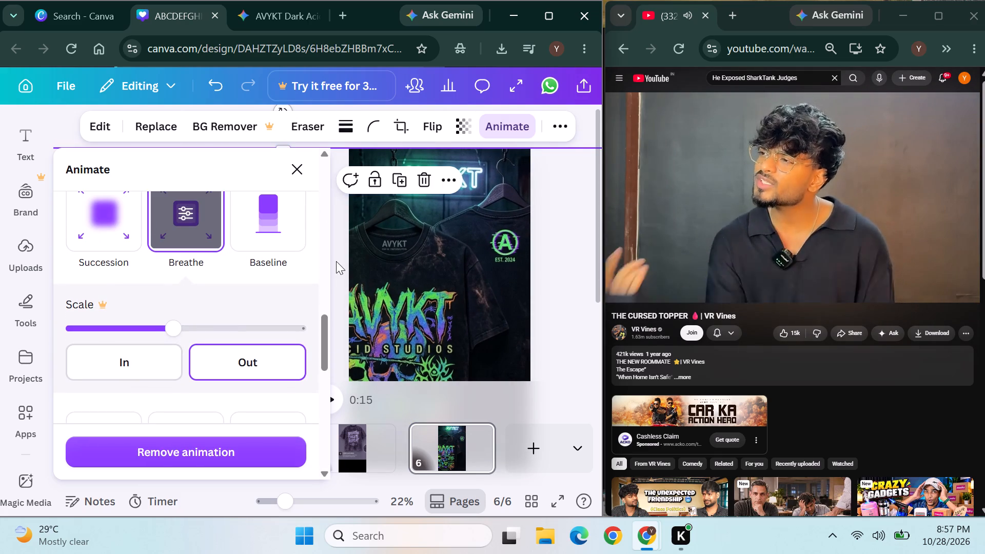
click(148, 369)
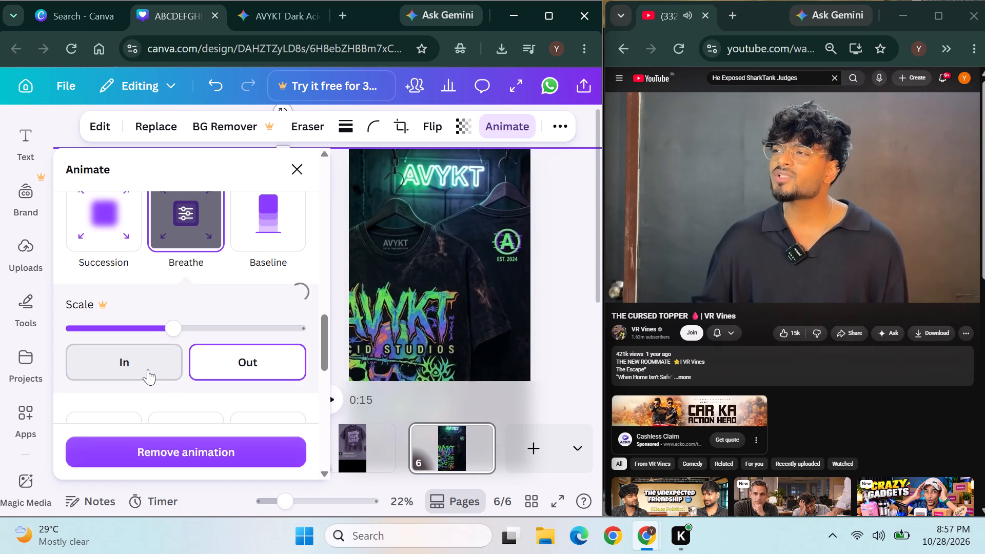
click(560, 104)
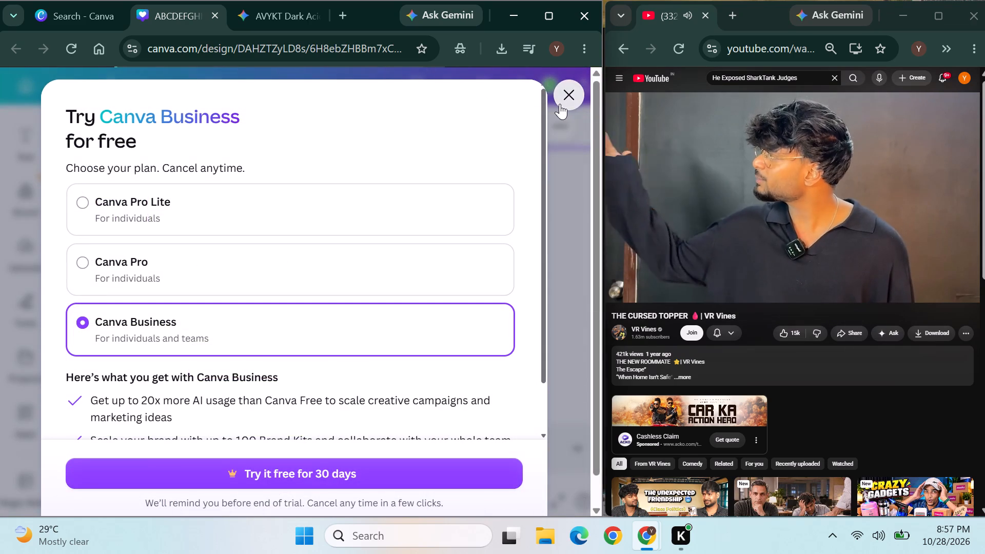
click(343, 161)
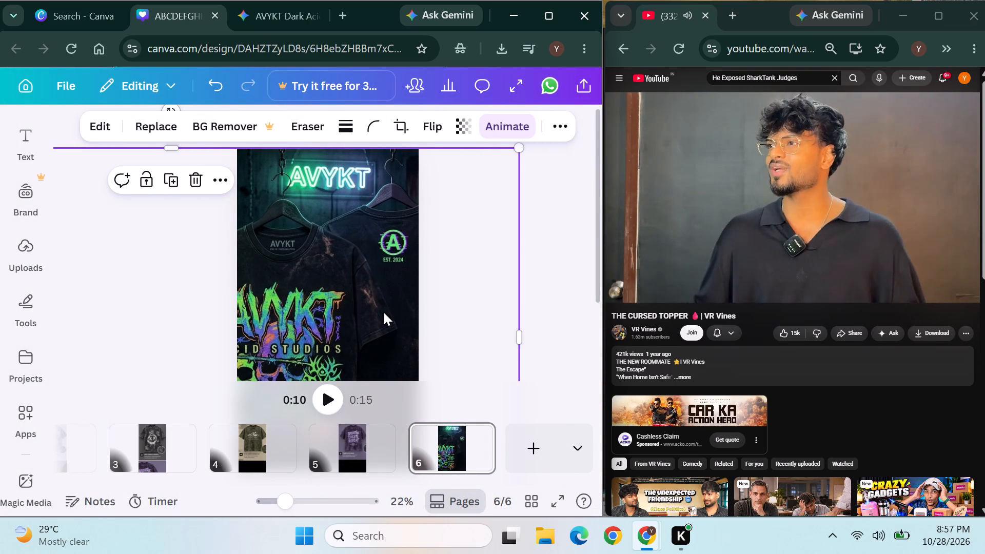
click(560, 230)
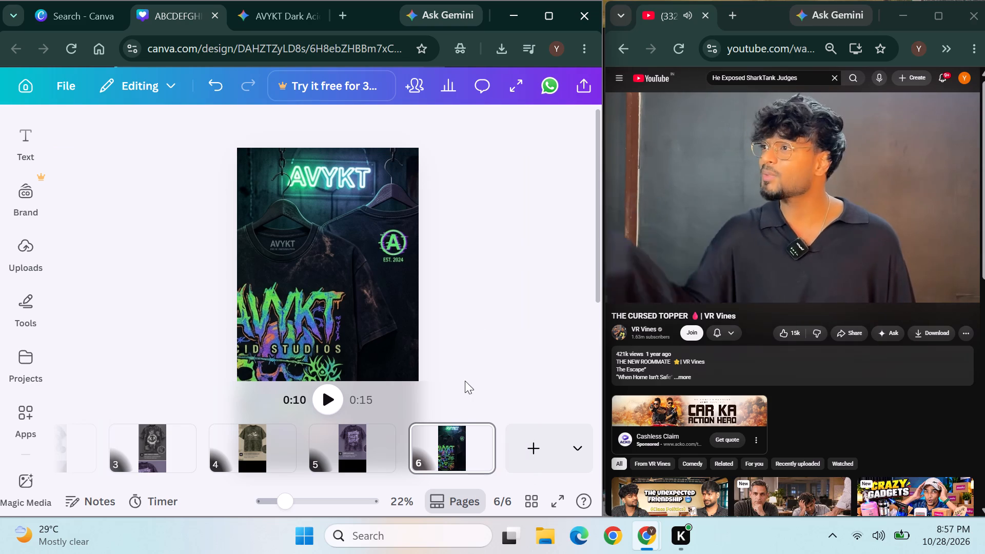
Apply page 4's 2.0-second timing to all pages of the story.
click(452, 442)
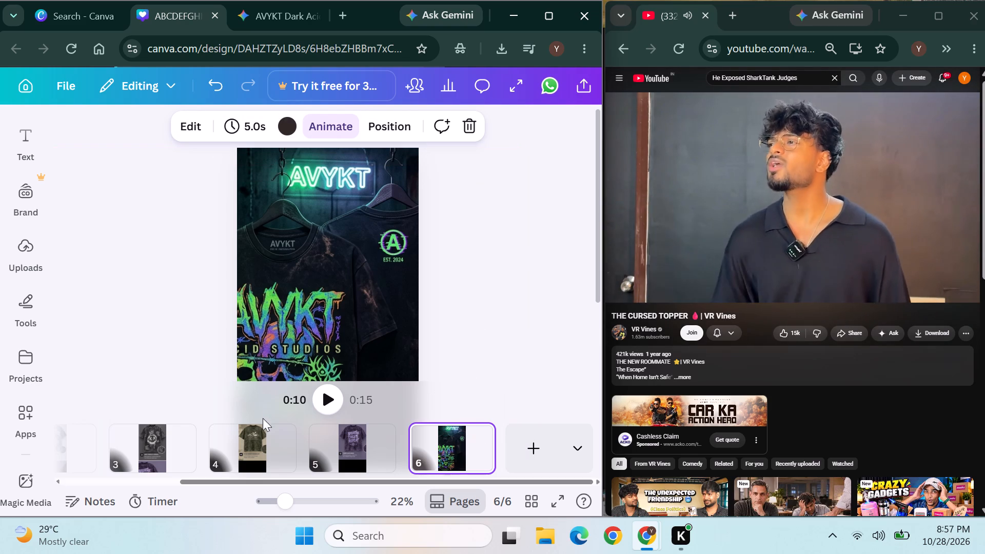
click(252, 436)
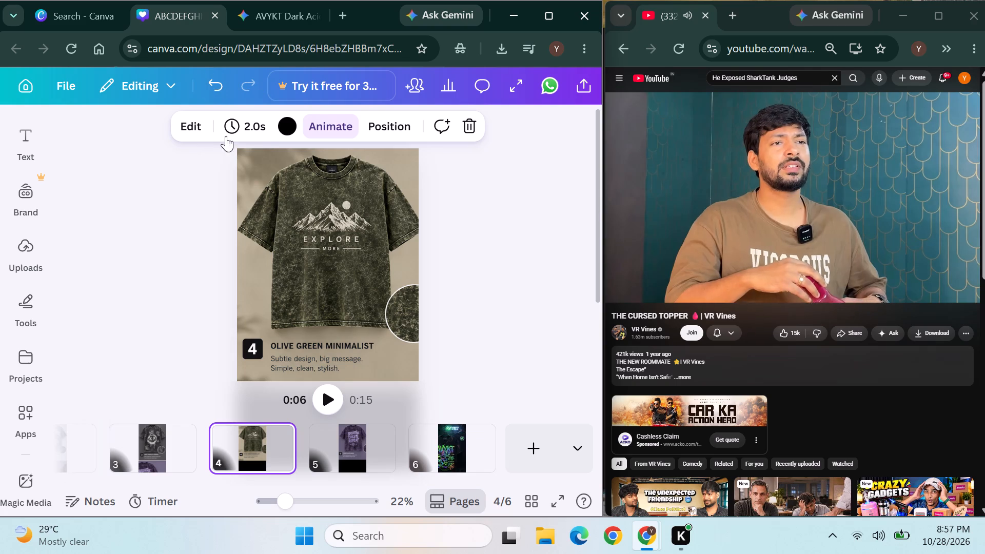
click(244, 129)
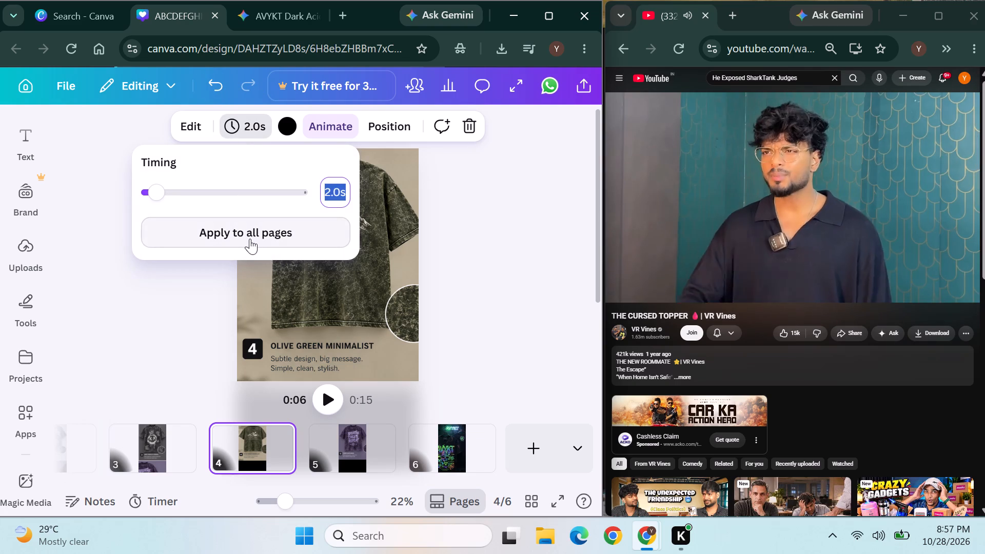
click(250, 239)
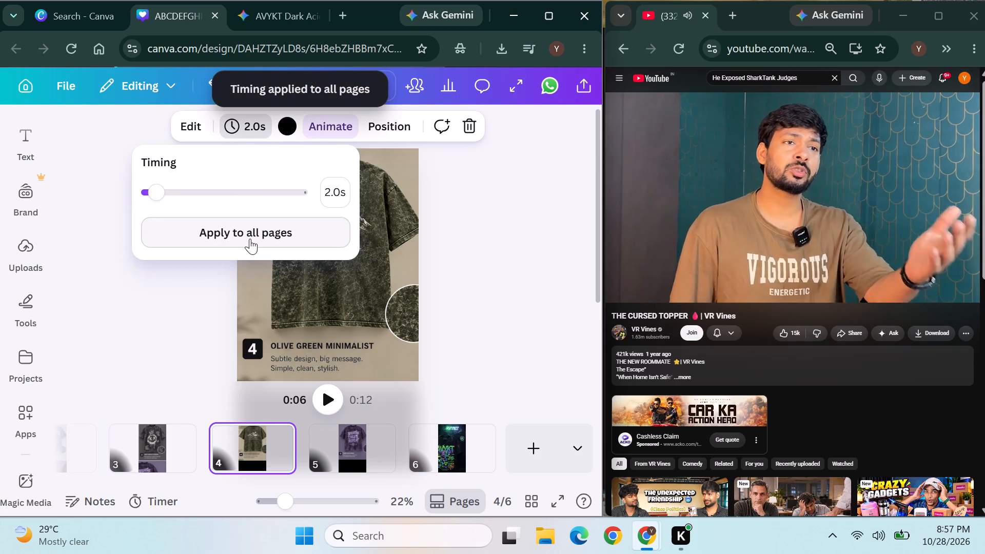
click(480, 275)
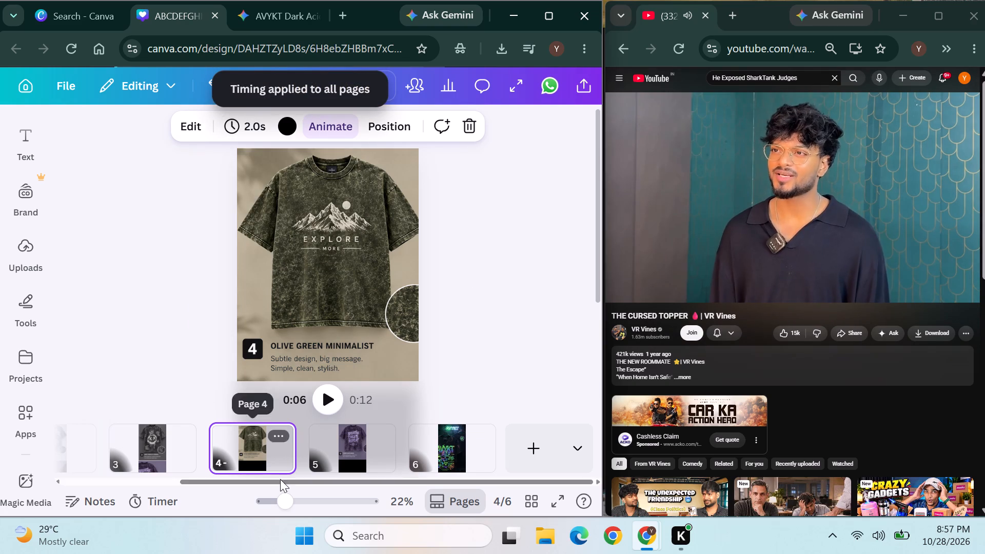
Move the AVYKT brand image page from the end of the story to the first position, before the black T-shirt page.
drag(282, 479, 117, 476)
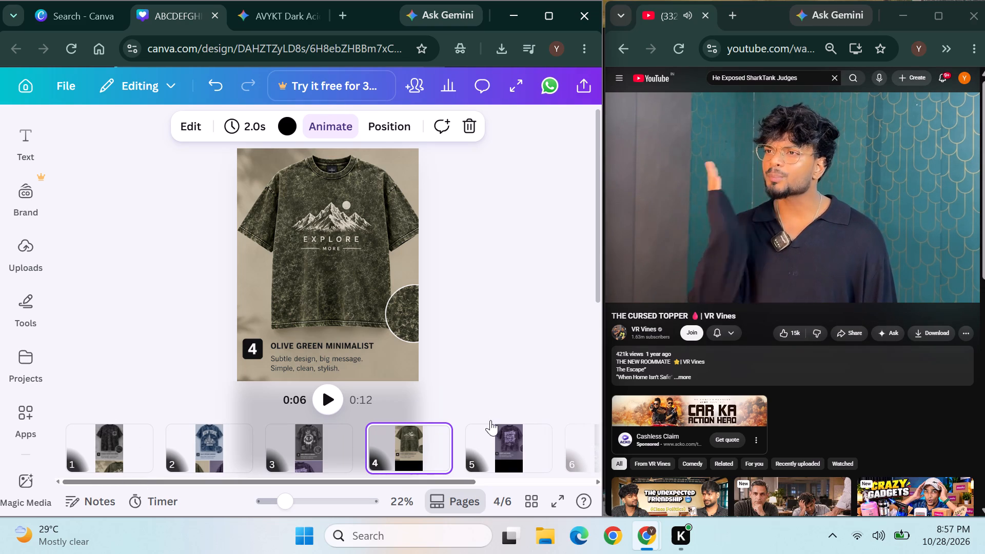
drag(433, 480, 514, 478)
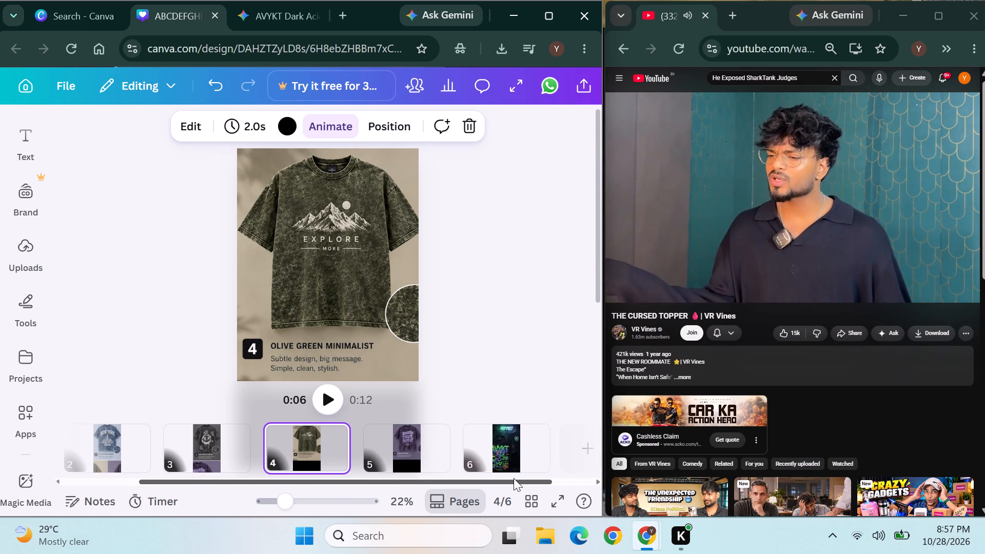
drag(493, 461, 74, 462)
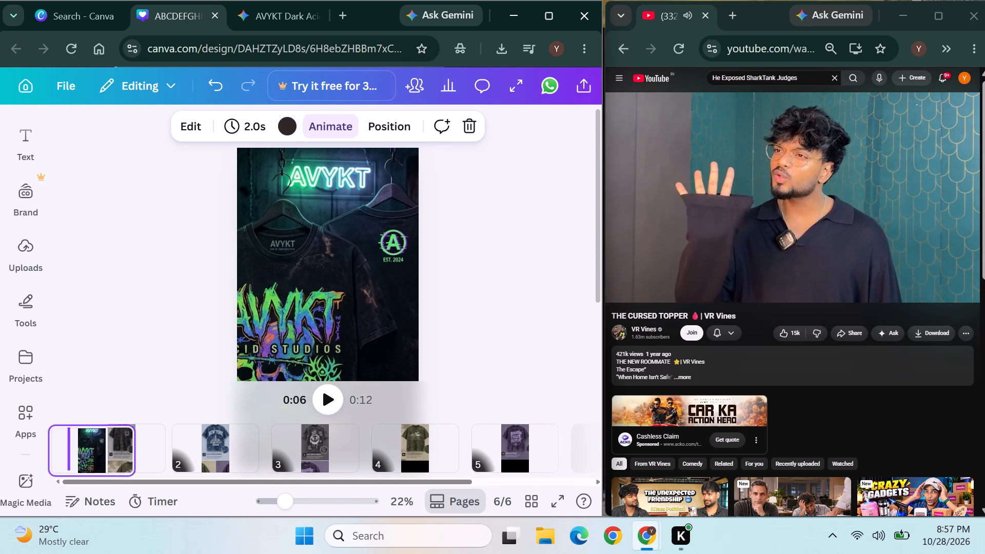
drag(74, 462, 67, 461)
Play the reordered story from the AVYKT opening page through to the end to review it.
click(316, 397)
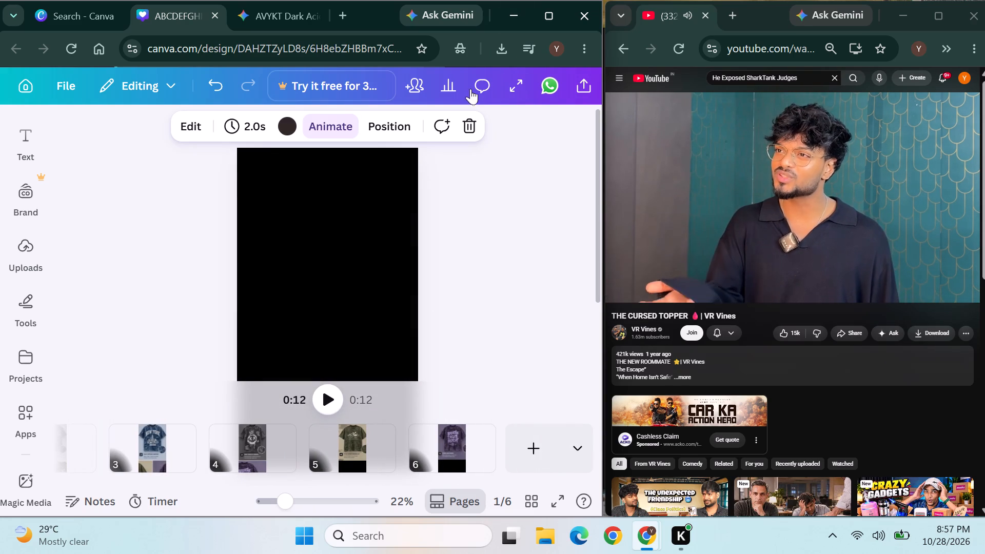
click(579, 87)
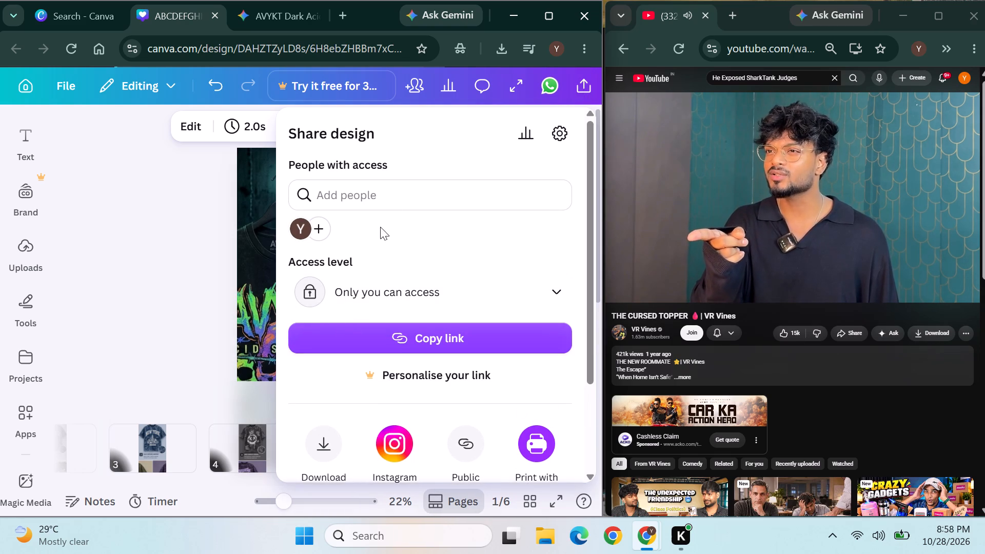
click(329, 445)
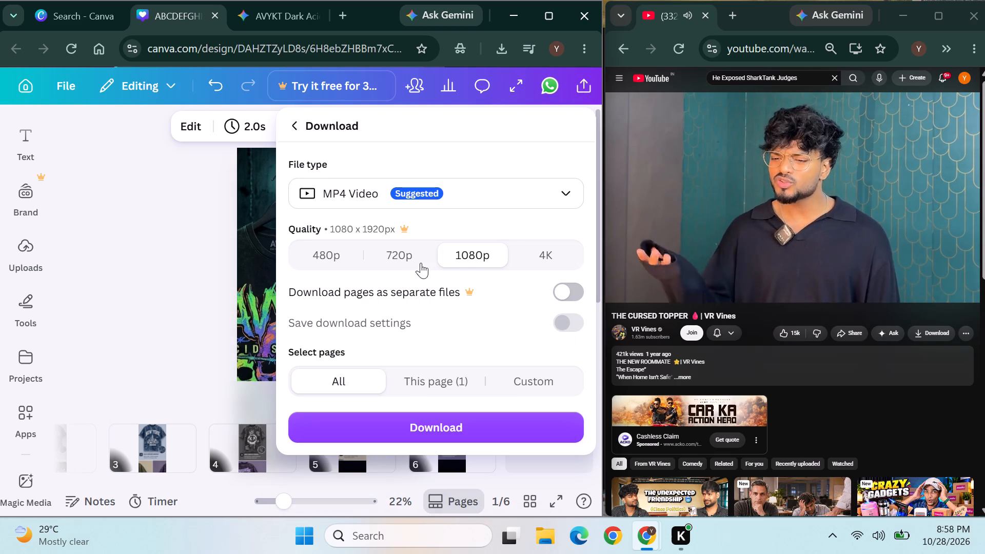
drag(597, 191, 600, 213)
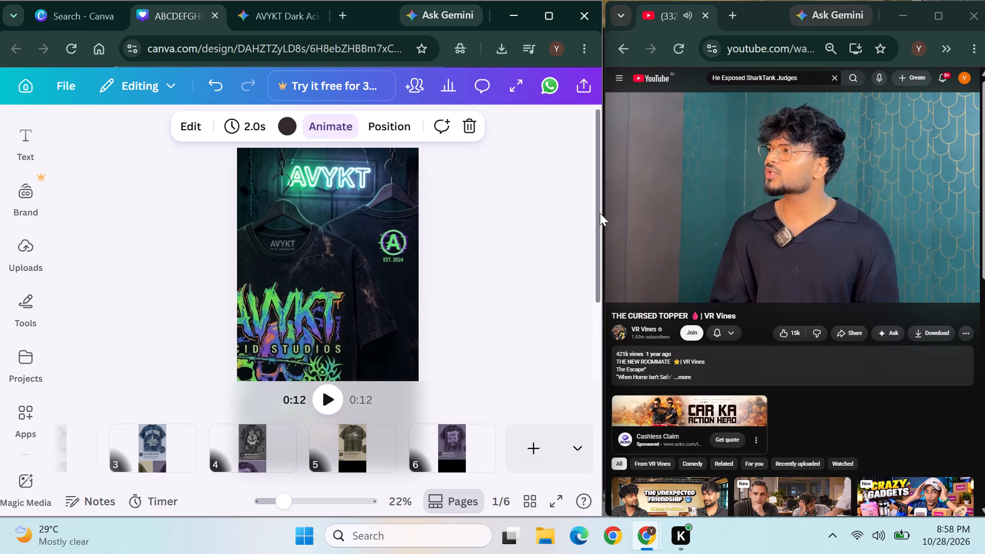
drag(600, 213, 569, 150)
Download all pages of the story as one MP4 video at 1080p quality.
click(579, 87)
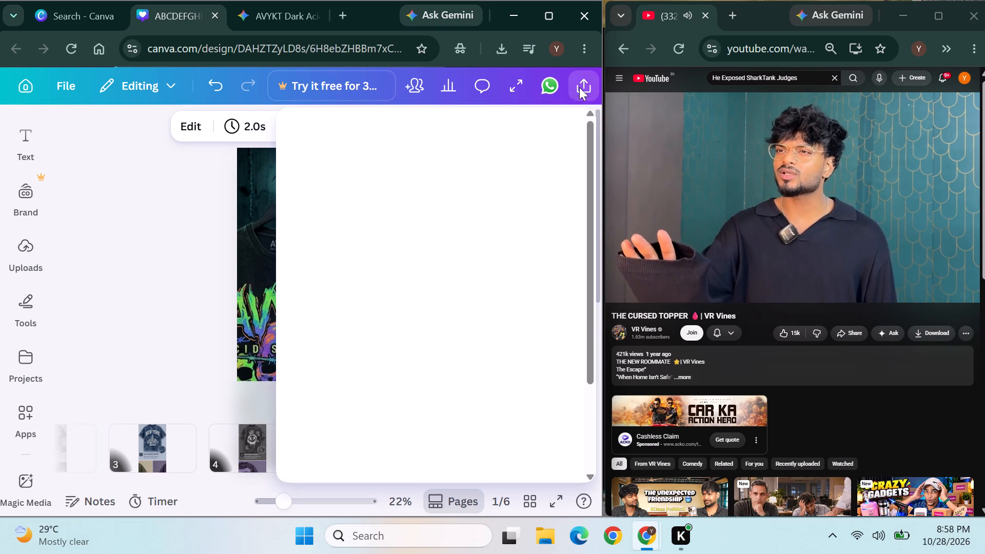
click(332, 434)
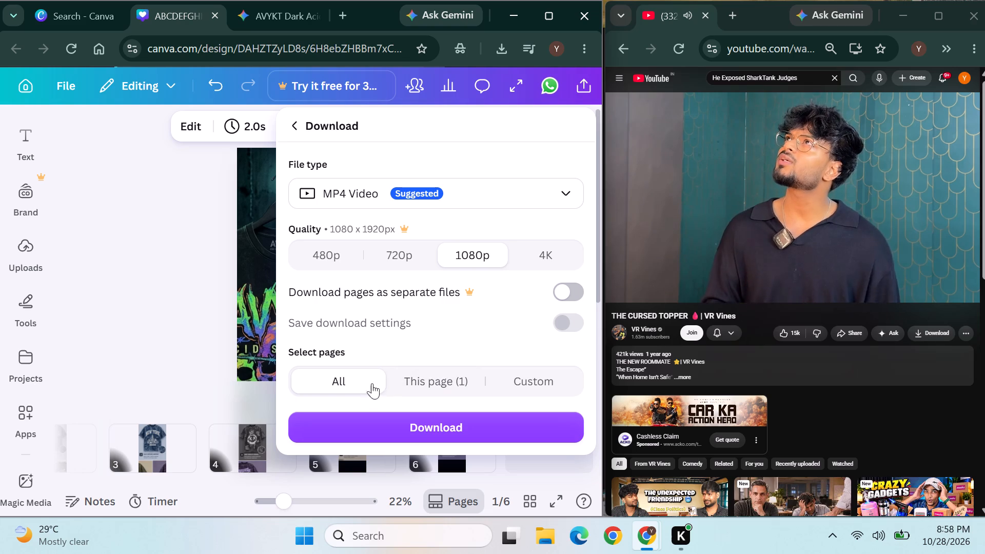
click(422, 427)
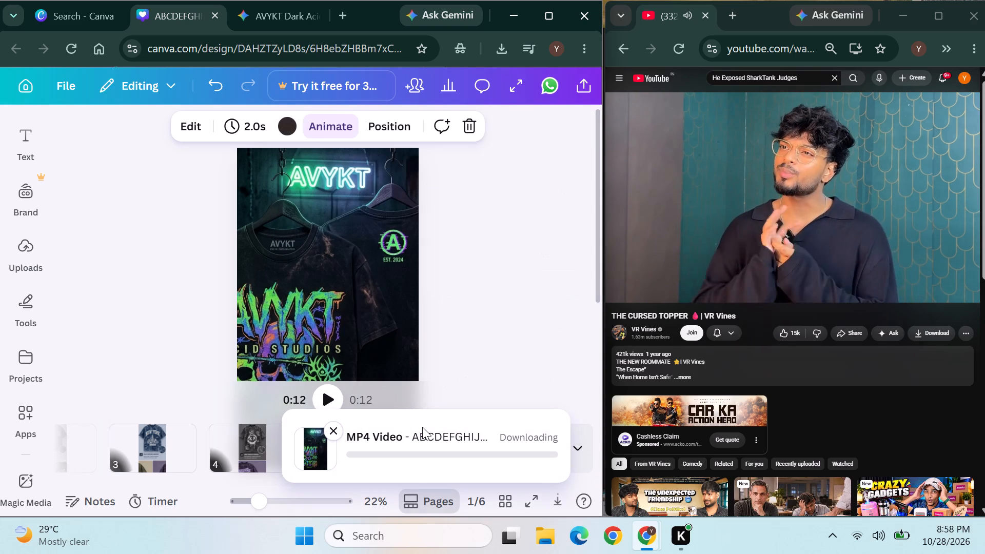
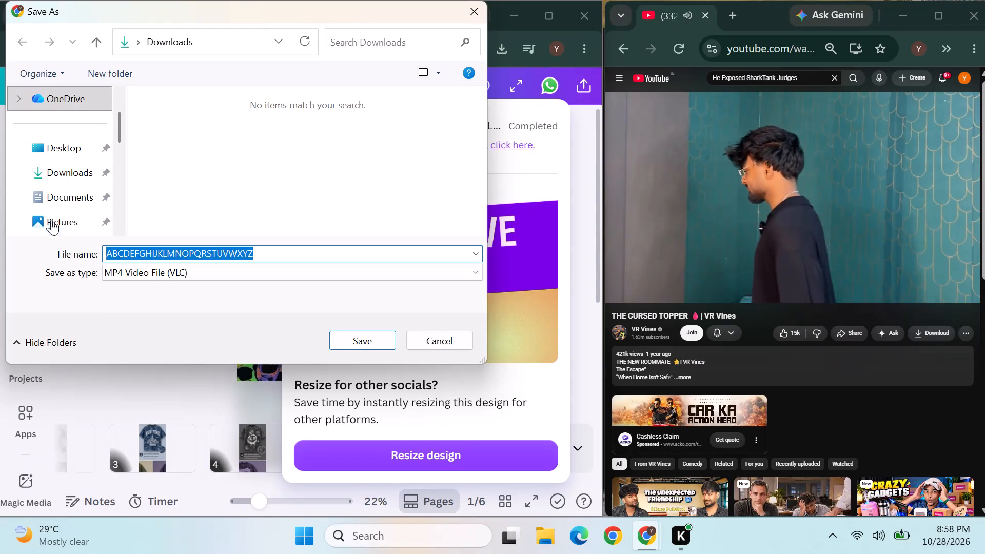
Save the exported MP4 as ABCDEFGHIJKLMNOPQRSTUVWXYZ in the Downloads folder and dismiss the completed-download notice.
click(68, 169)
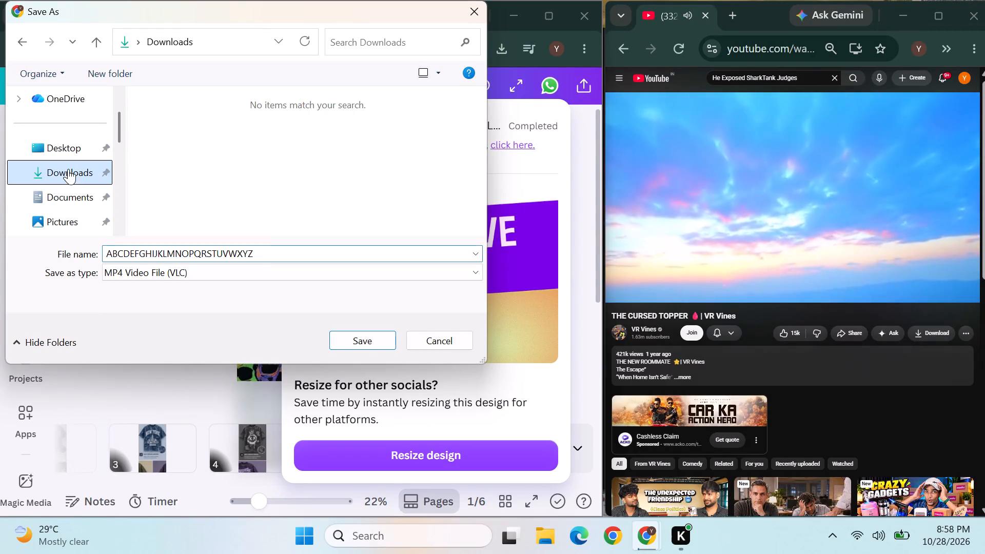
click(365, 347)
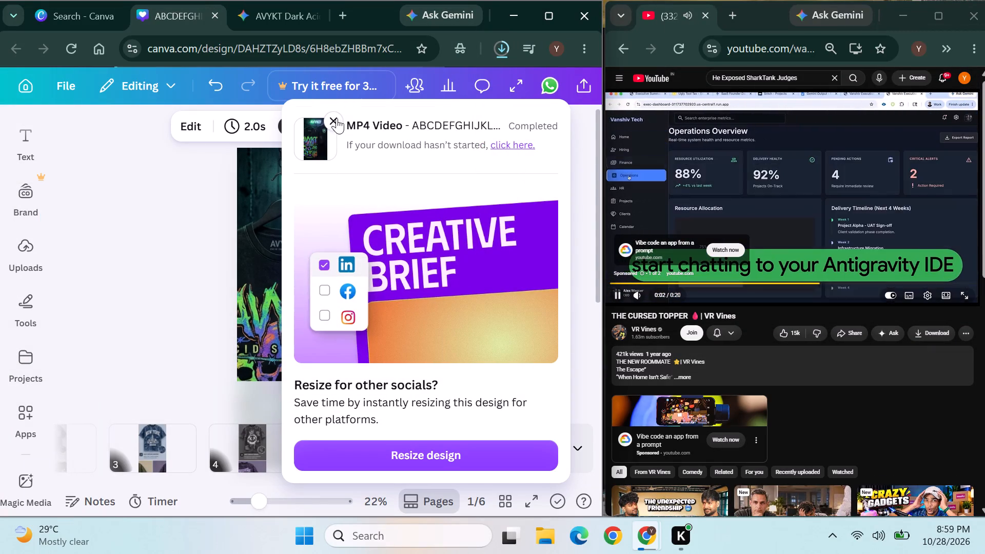
click(331, 118)
click(131, 151)
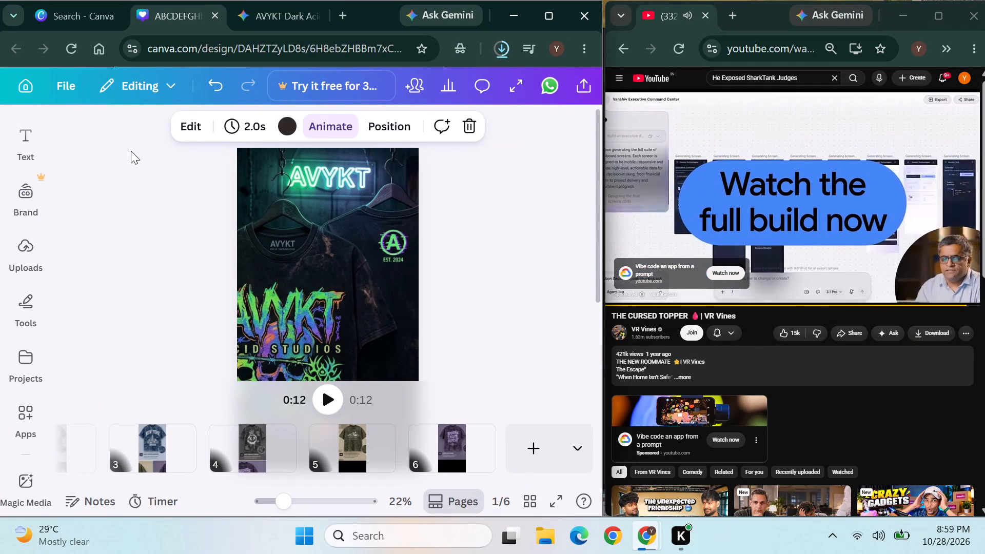
Close the Gemini page holding the AVYKT dark acid-wash T-shirt image.
click(274, 24)
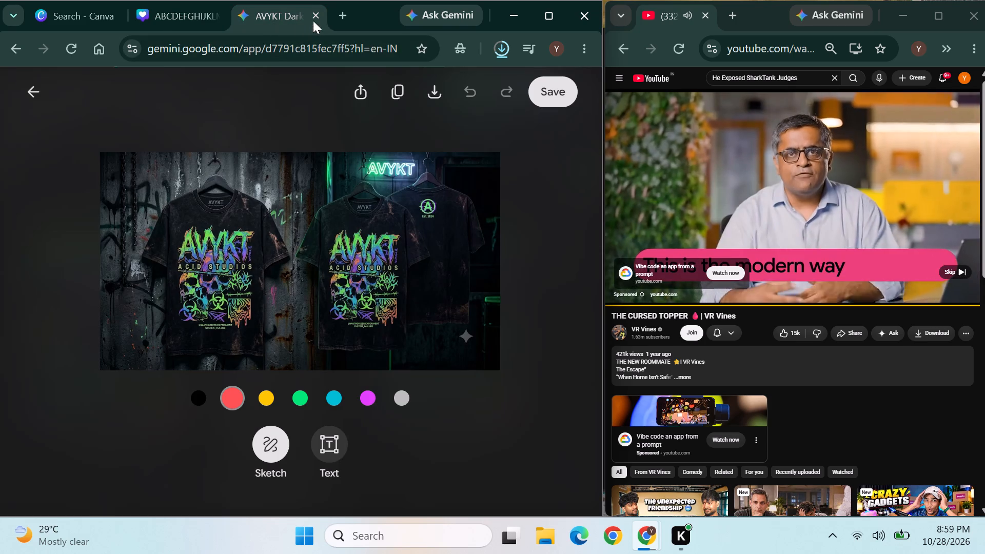
click(316, 17)
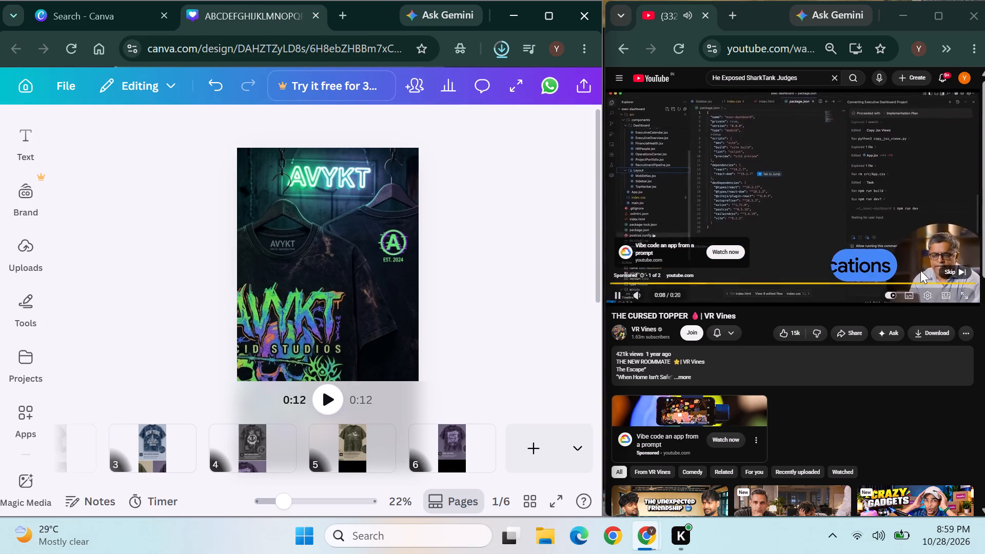
Skip the advertisement interrupting the YouTube video.
click(953, 274)
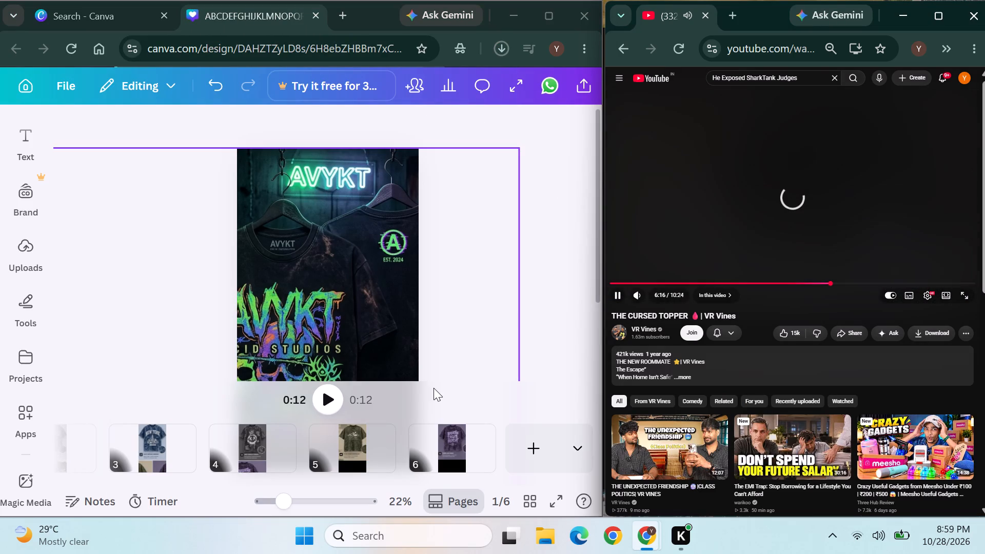